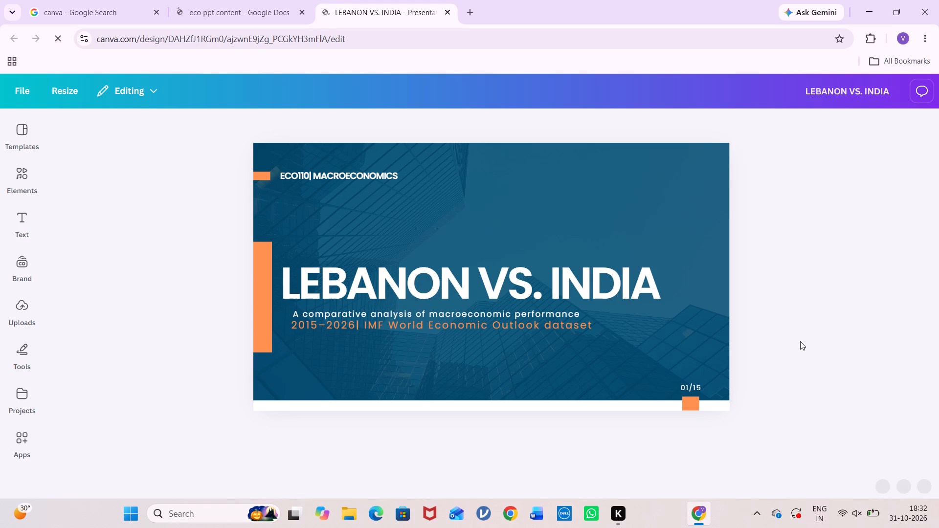
Switch to the eco ppt content document in Google Docs and review its scope, data notes and executive summary sections.
click(249, 15)
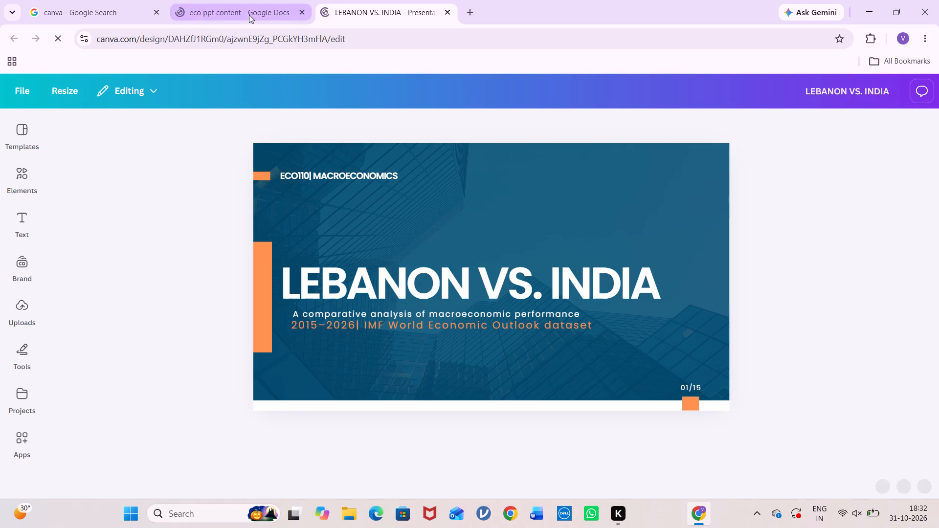
scroll(464, 381, down, 3)
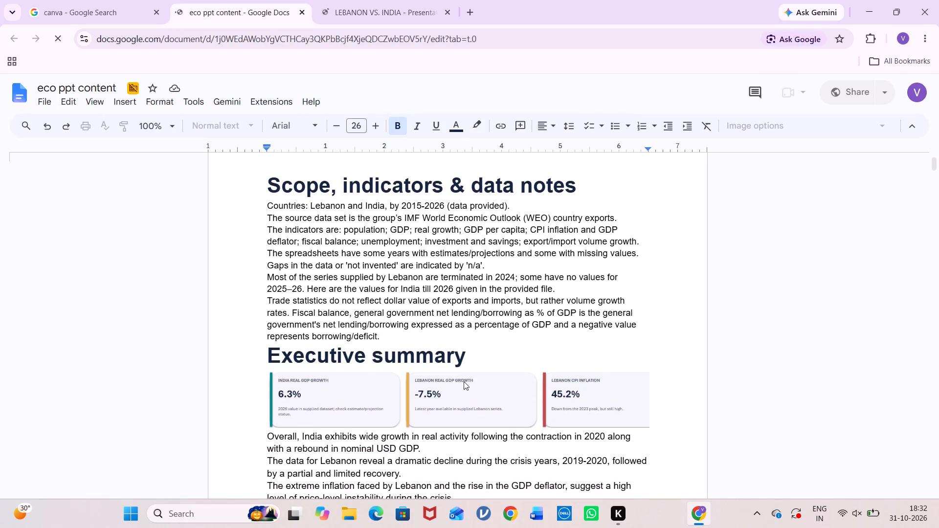
Review the eco ppt content document from the scope and data notes through the unemployment section, including its charts and commentary.
scroll(464, 381, down, 7)
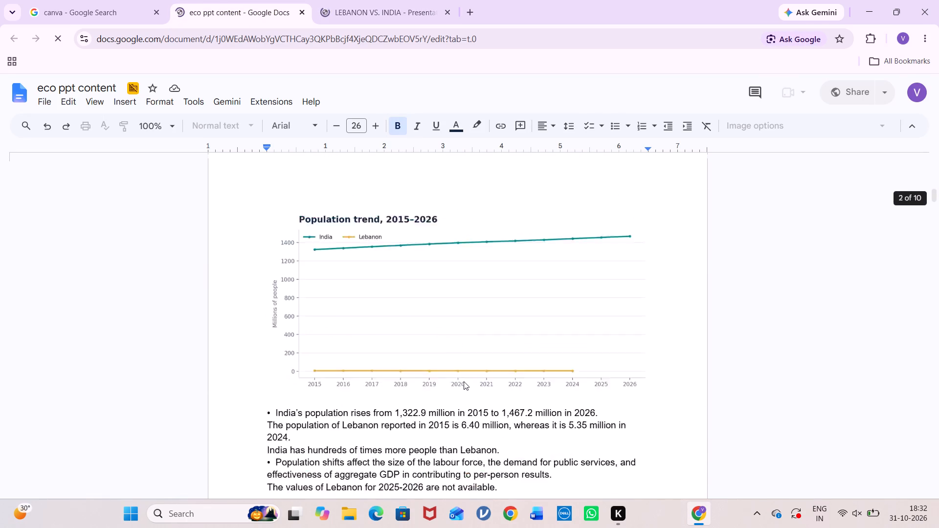
scroll(464, 381, down, 3)
scroll(464, 381, up, 8)
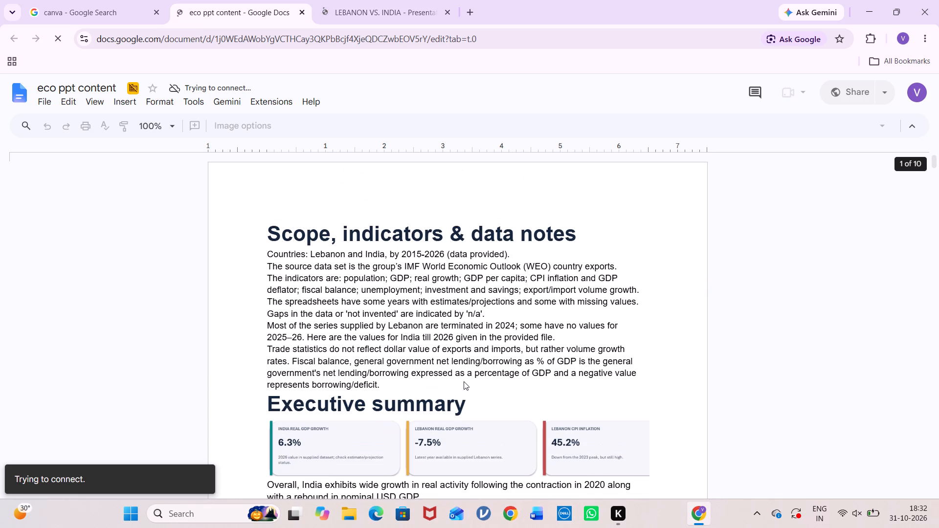
scroll(464, 374, down, 10)
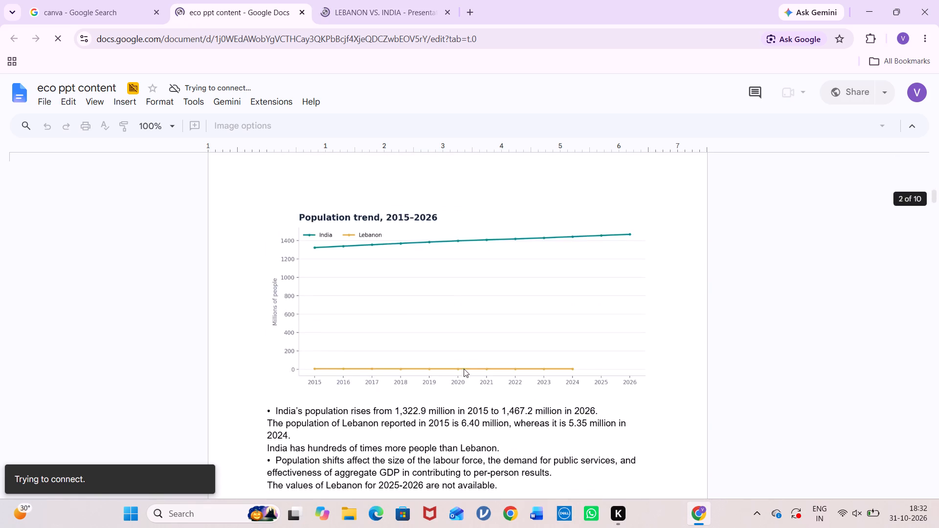
scroll(464, 369, down, 14)
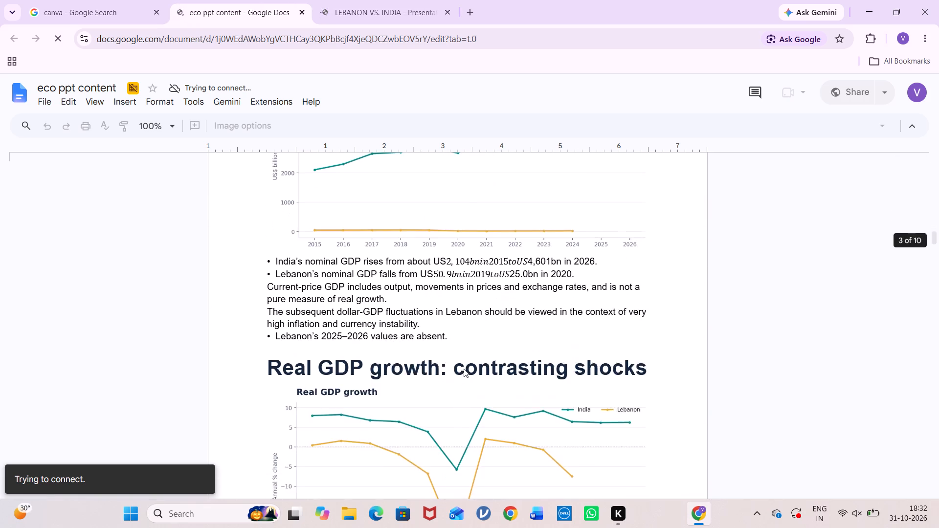
scroll(464, 369, down, 11)
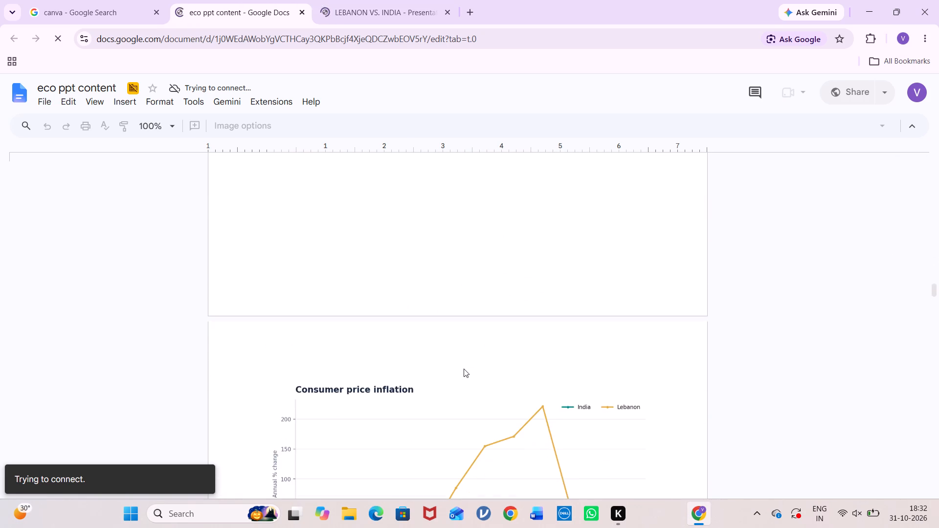
scroll(464, 369, down, 11)
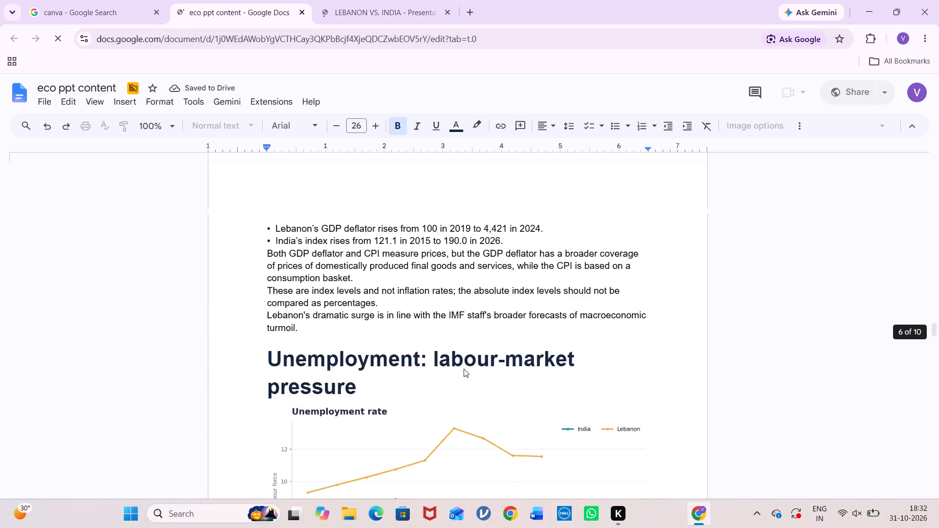
scroll(464, 369, down, 2)
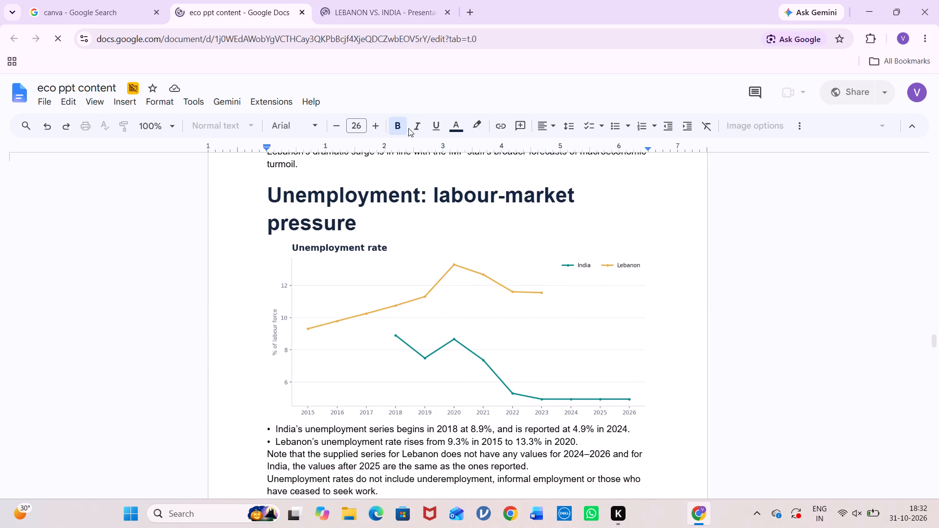
Switch to the LEBANON VS. INDIA presentation in Canva and look through its slides from the title slide.
click(377, 8)
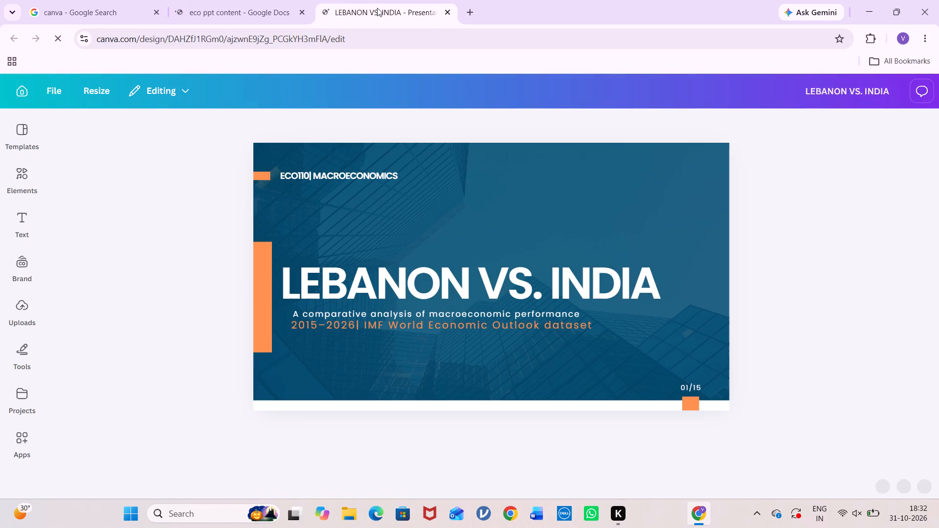
scroll(377, 8, down, 2)
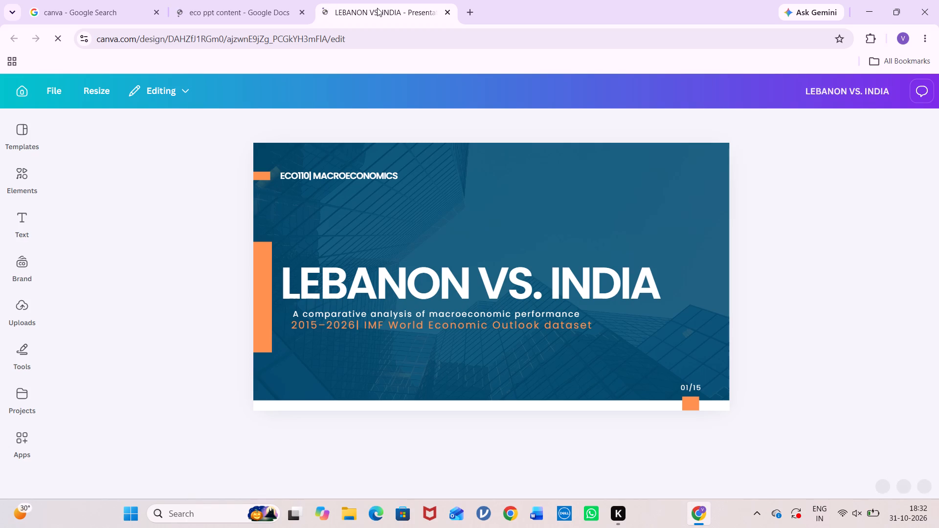
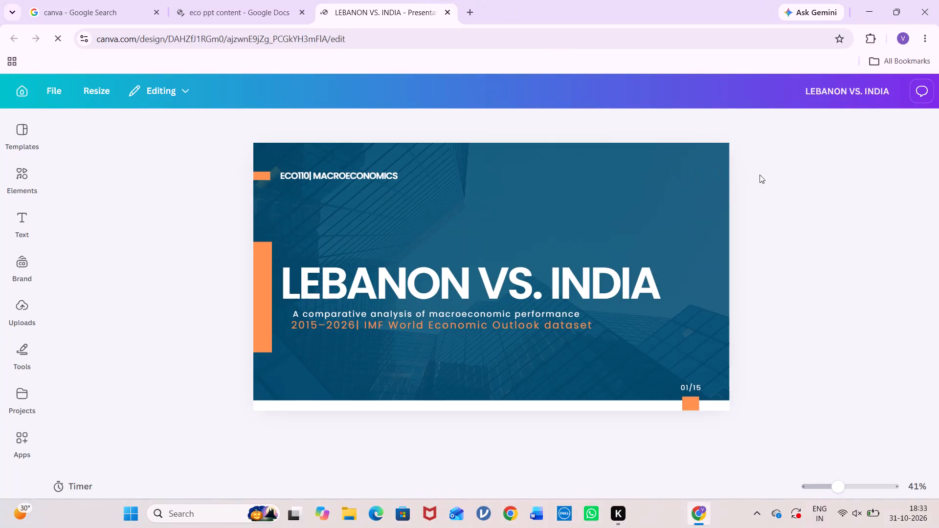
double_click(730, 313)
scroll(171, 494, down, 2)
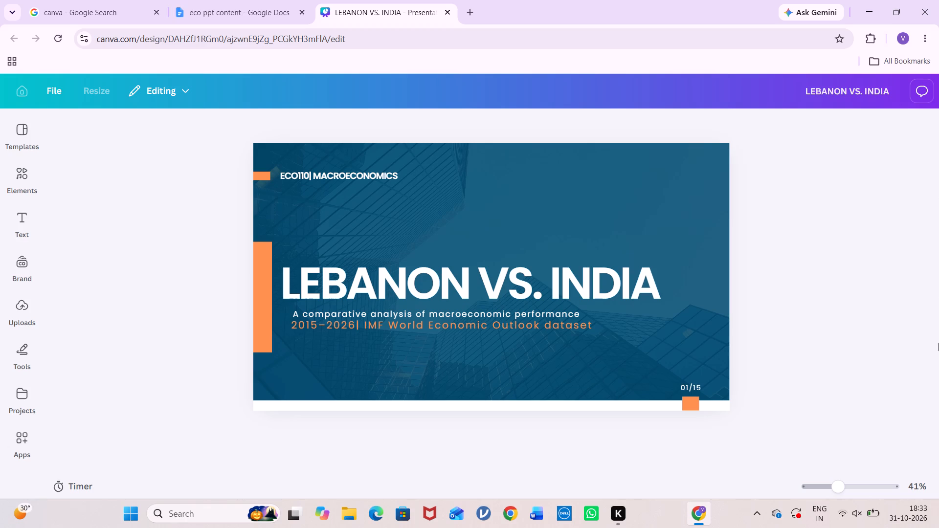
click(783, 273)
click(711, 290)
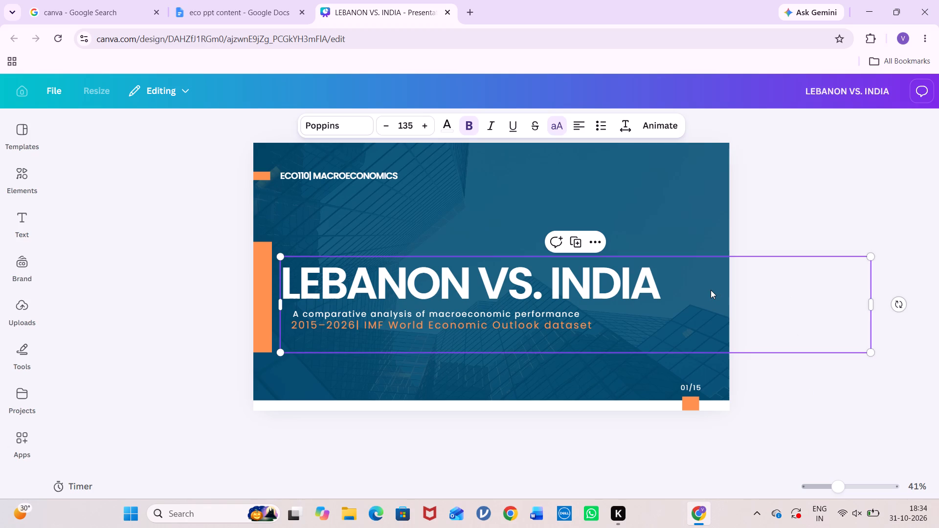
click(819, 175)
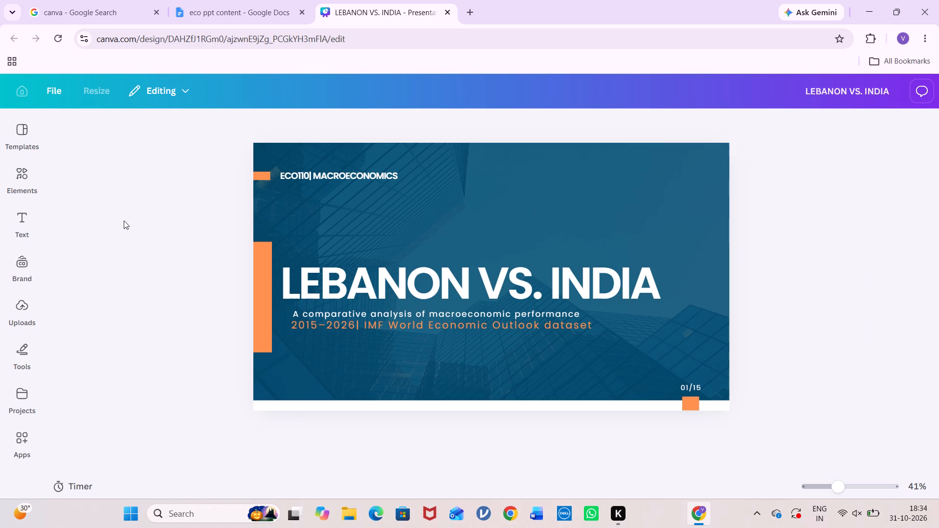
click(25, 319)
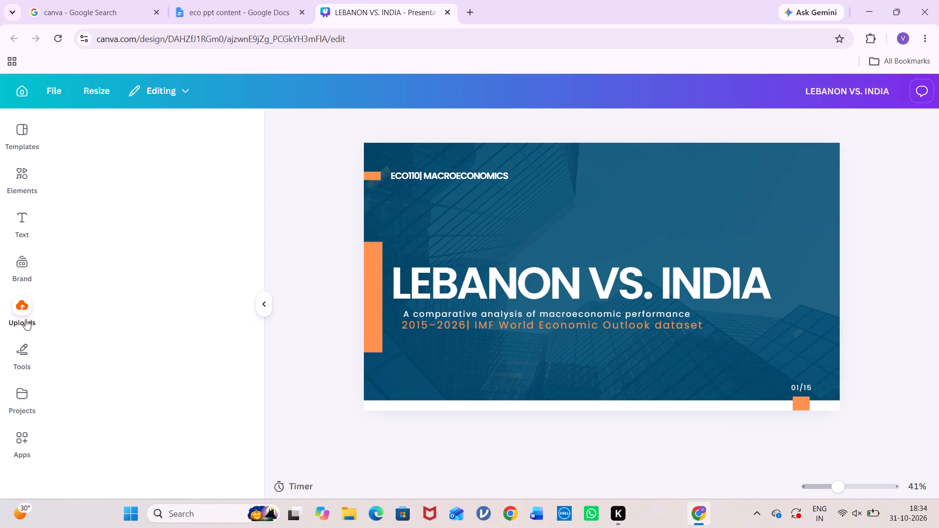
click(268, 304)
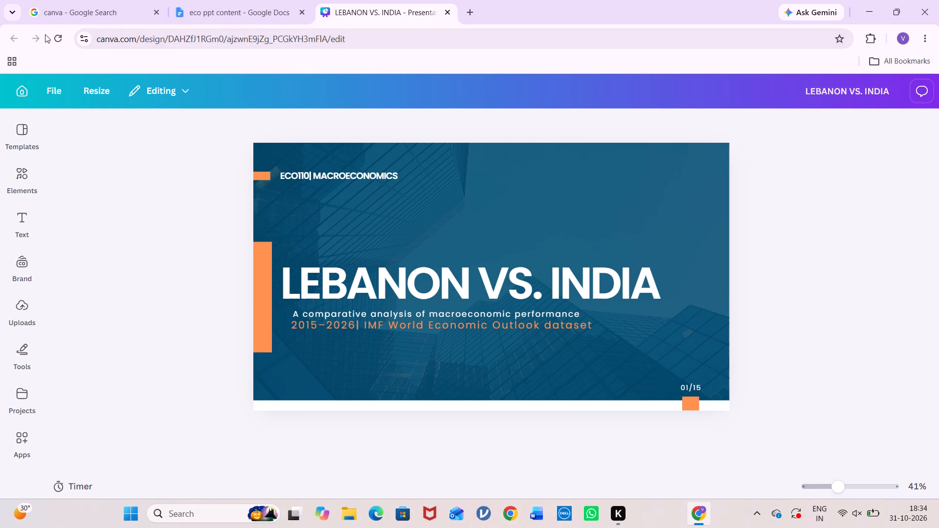
Reload the page of the LEBANON VS. INDIA presentation.
click(63, 40)
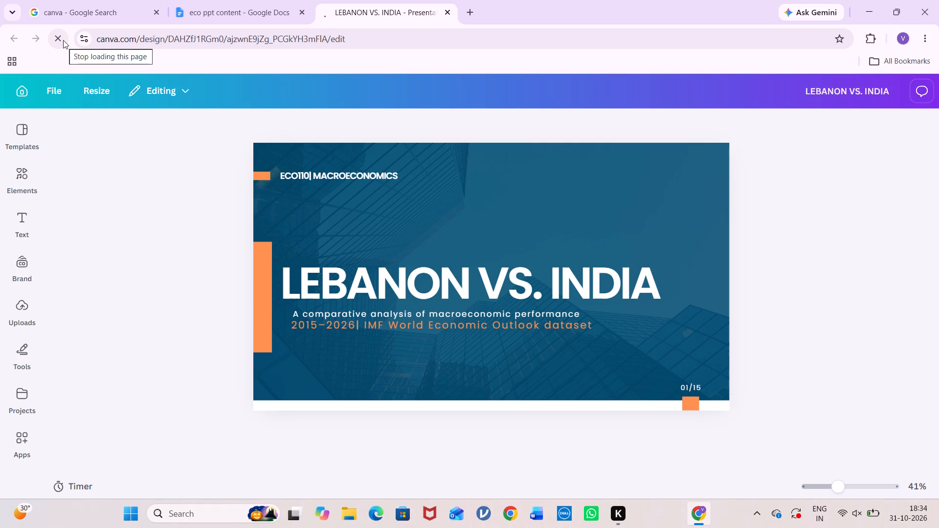
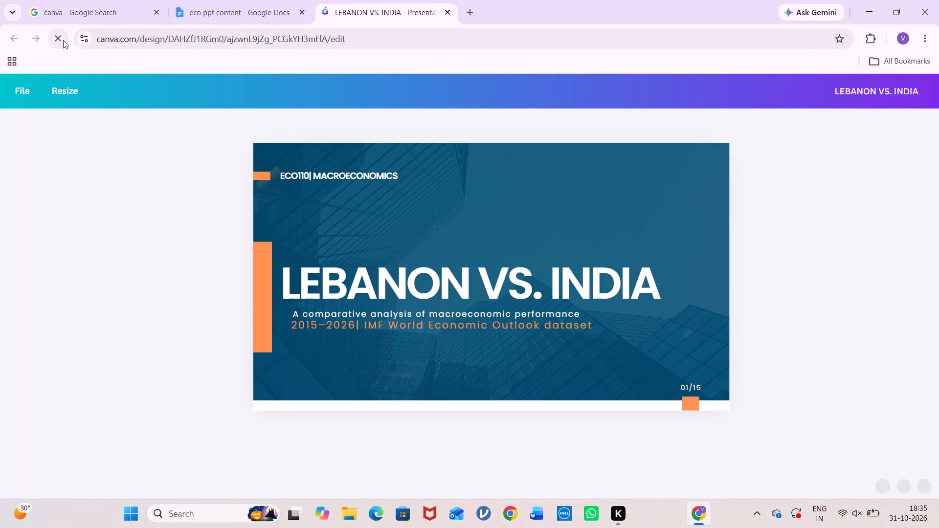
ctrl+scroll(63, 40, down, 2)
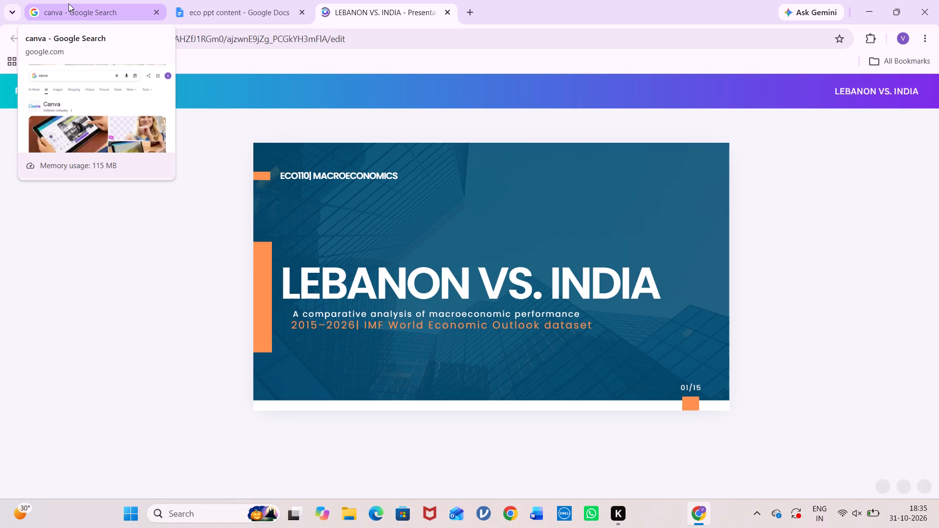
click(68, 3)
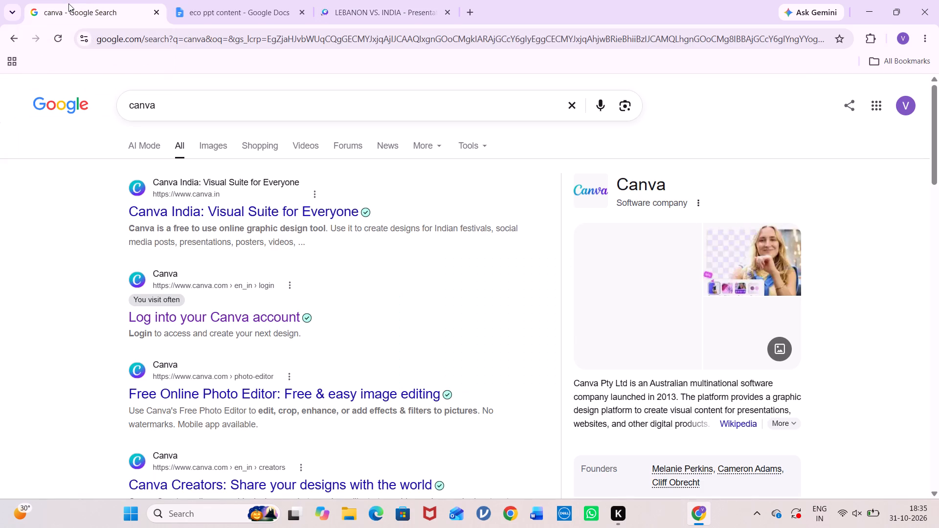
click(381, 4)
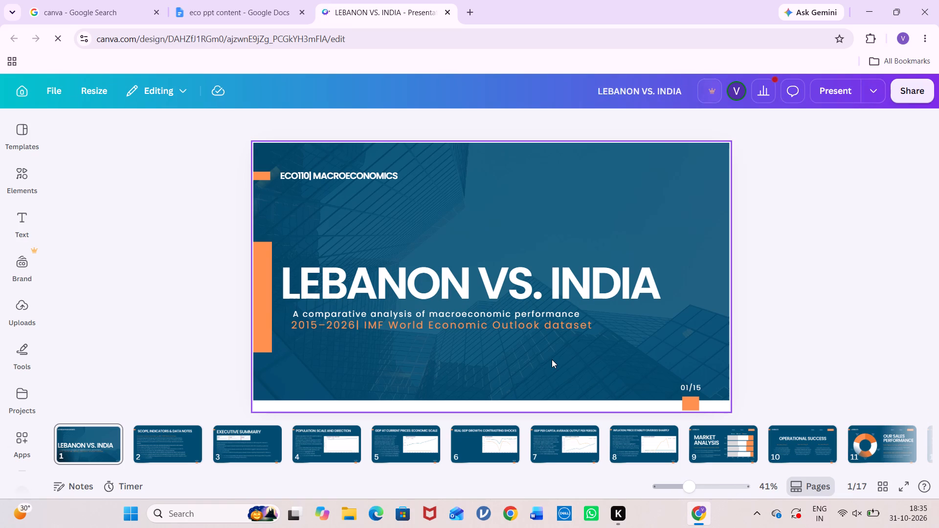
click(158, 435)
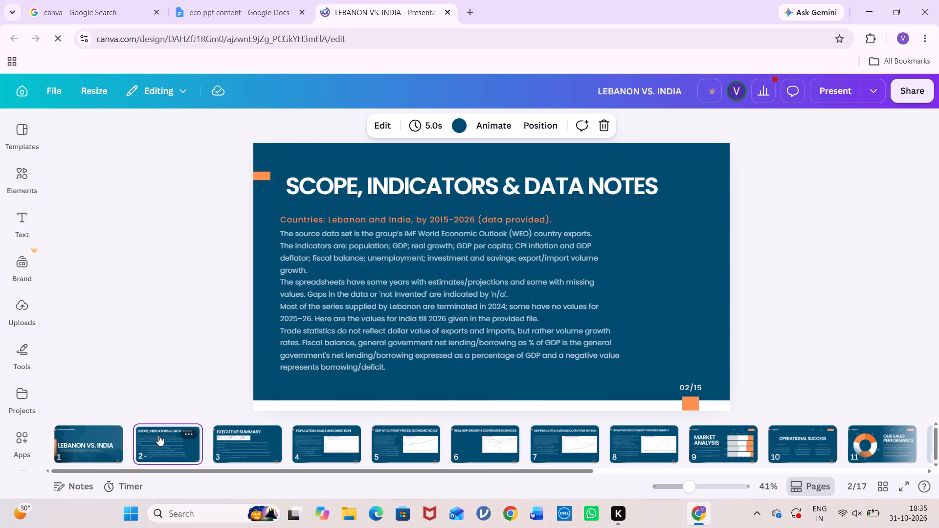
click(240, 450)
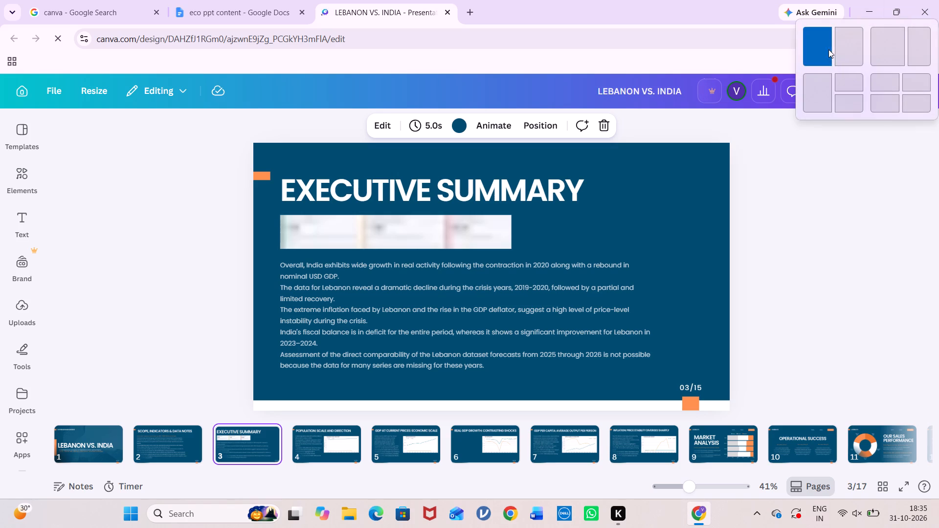
Separate the eco ppt content document into its own window and arrange it side by side with the presentation.
click(844, 43)
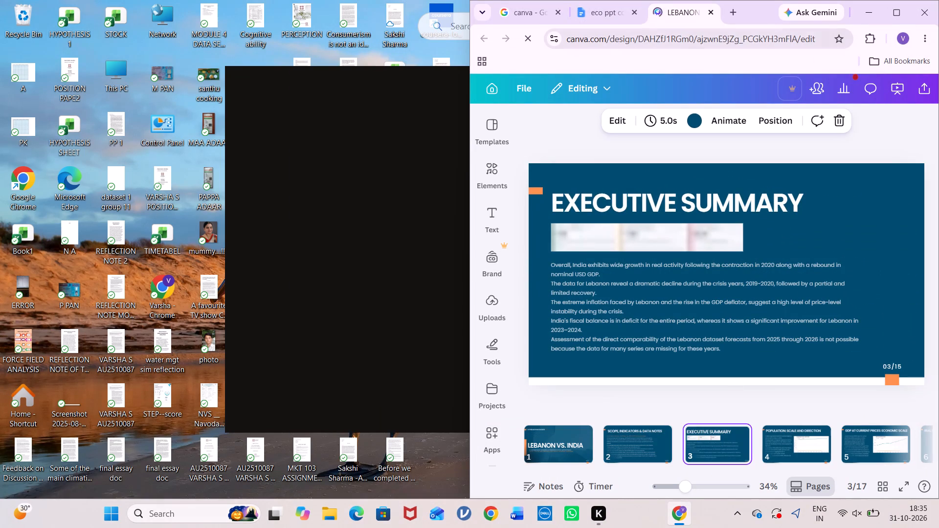
drag(611, 14, 319, 71)
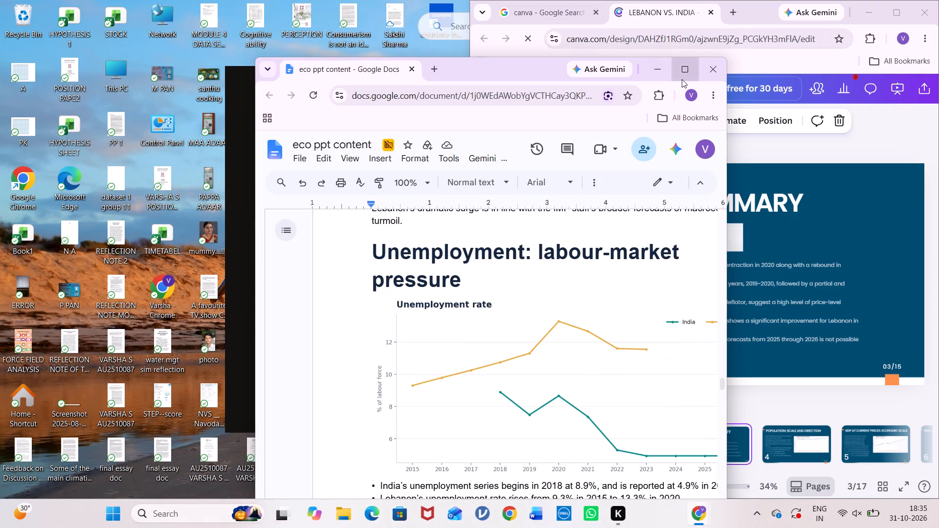
click(625, 102)
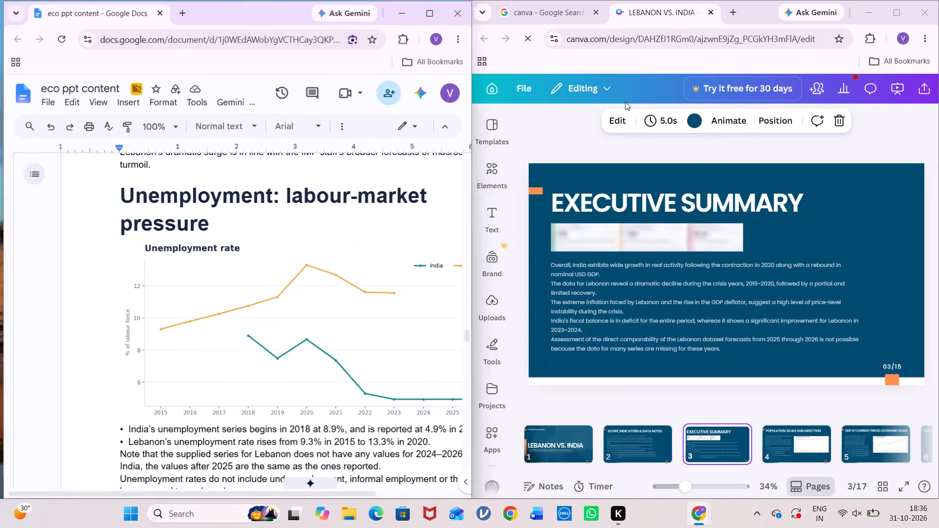
Review the eco ppt content document and the presentation's slides up to slide 9 to find the next section to transfer.
scroll(355, 242, up, 3)
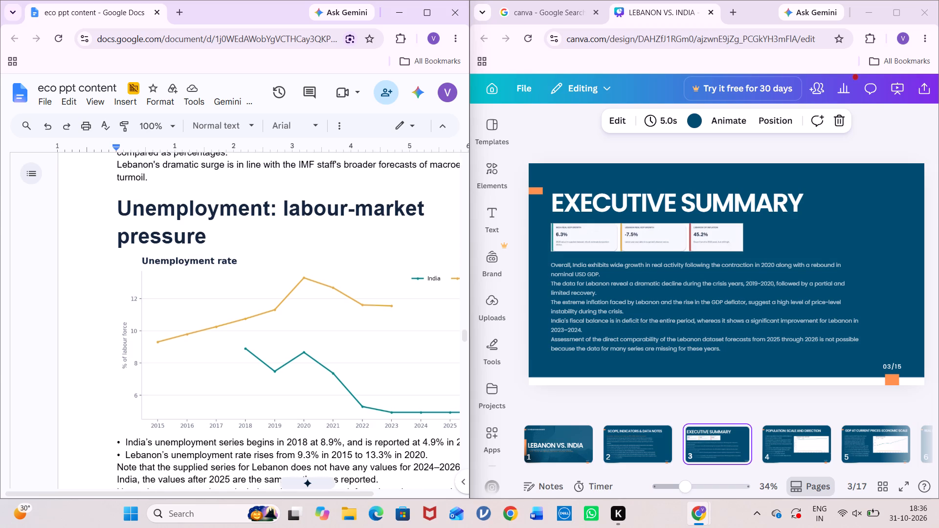
scroll(355, 242, up, 20)
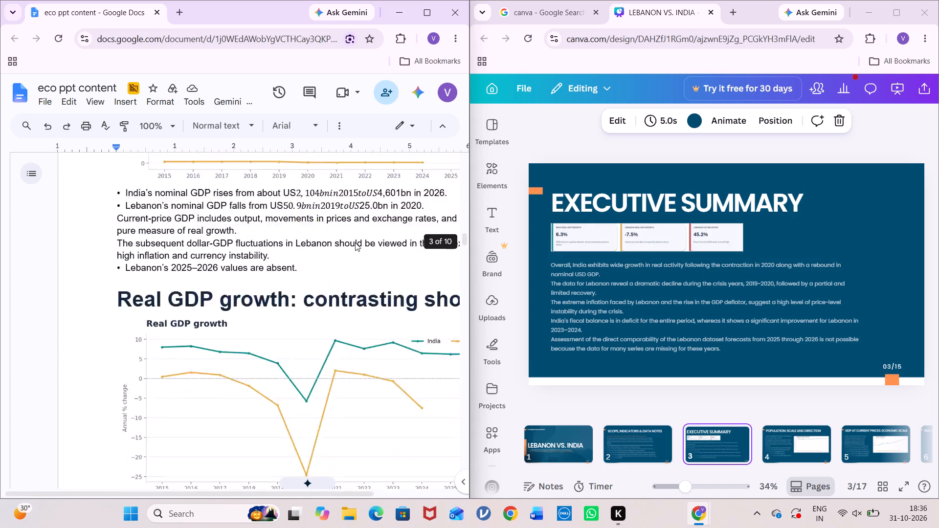
scroll(355, 242, up, 9)
scroll(355, 242, down, 1)
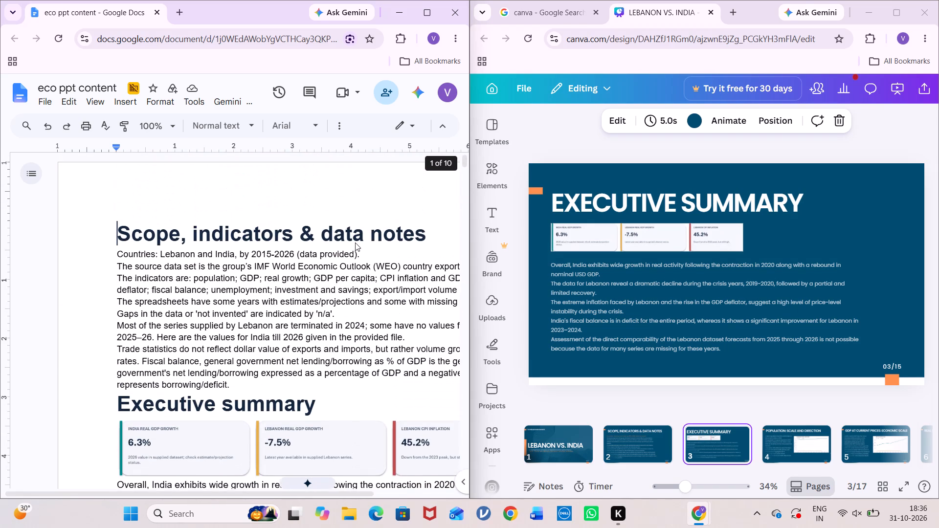
scroll(355, 242, down, 2)
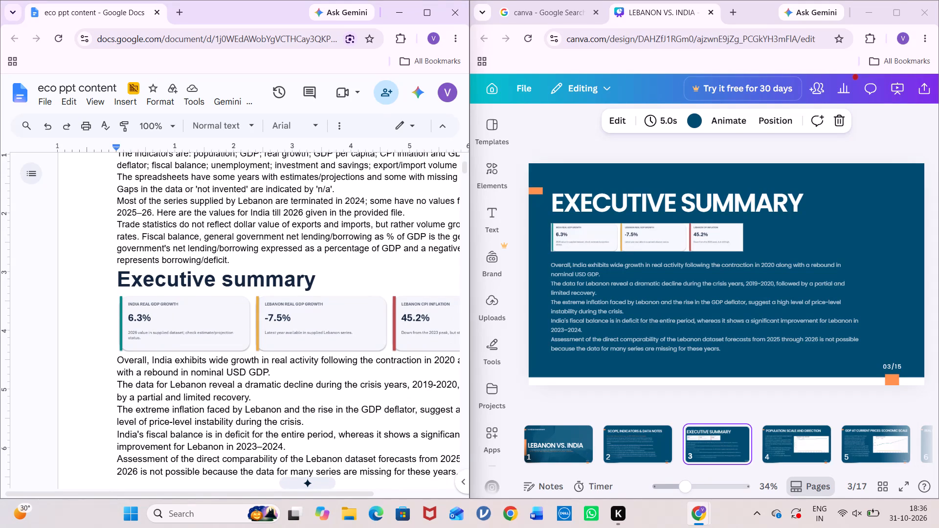
scroll(794, 448, left, 4)
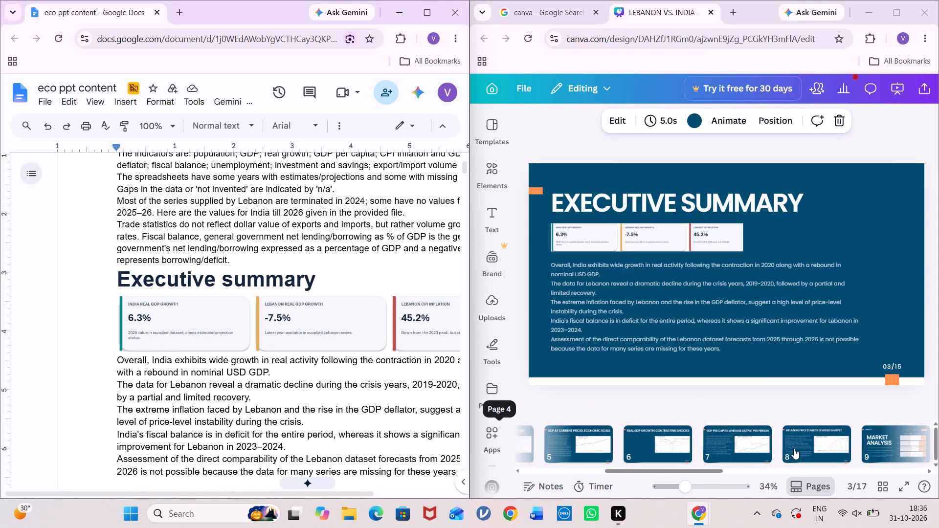
scroll(837, 447, left, 1)
click(837, 447)
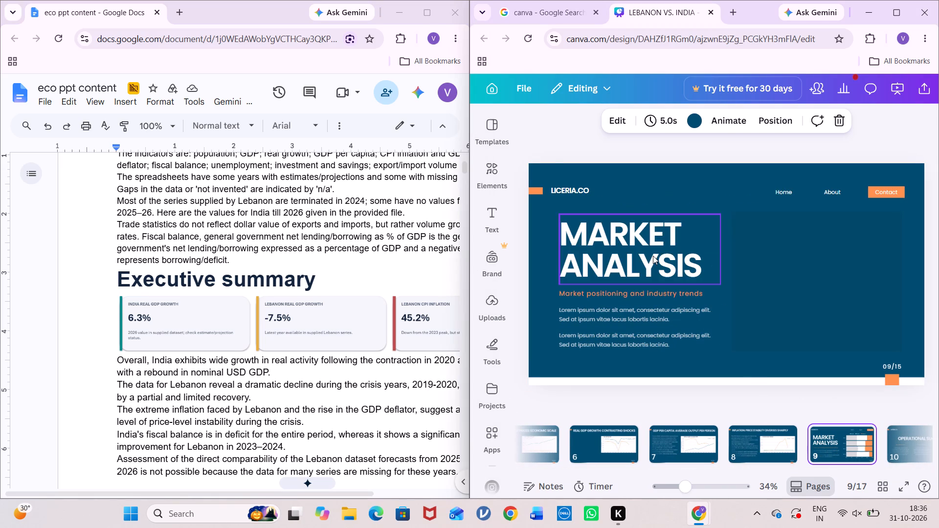
click(771, 442)
Replace the MARKET ANALYSIS title on slide 9 with the heading "Unemployment: labour-market pressure" copied from the eco ppt content document.
scroll(262, 367, down, 5)
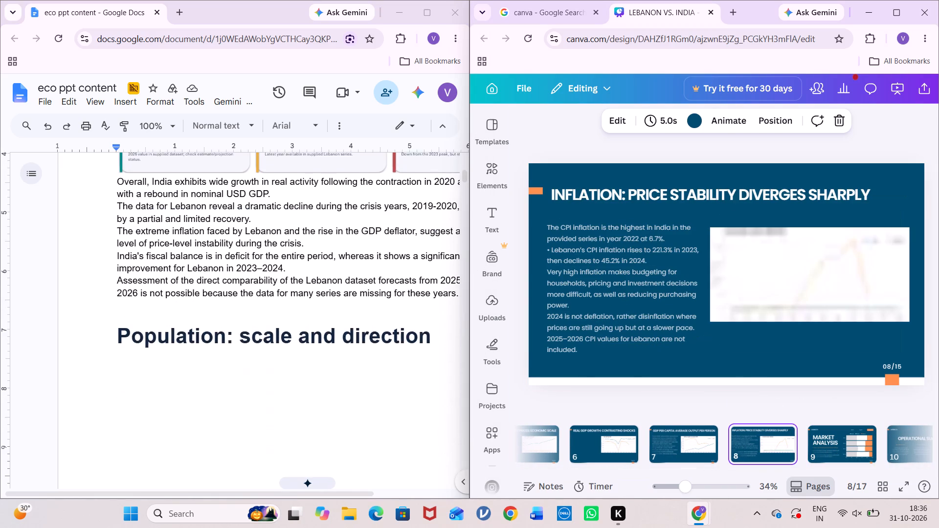
scroll(262, 367, down, 16)
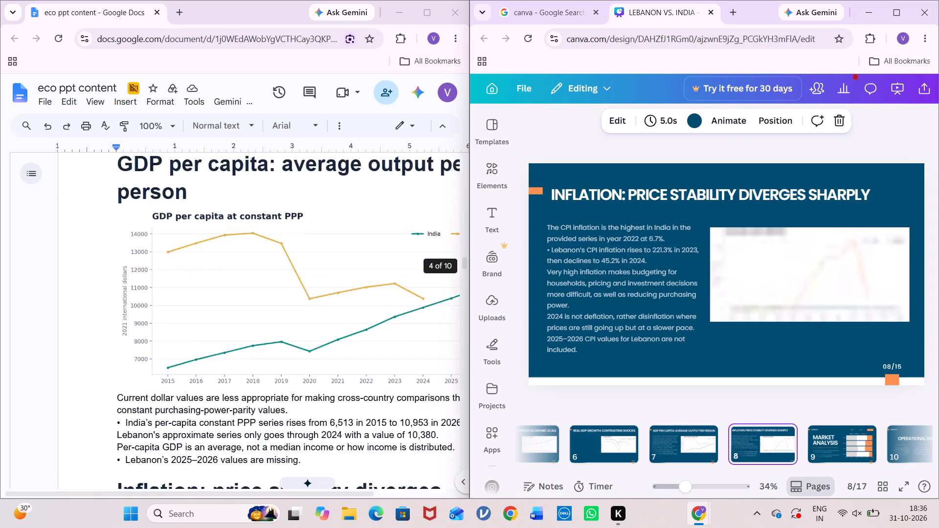
scroll(262, 367, down, 8)
scroll(262, 367, up, 2)
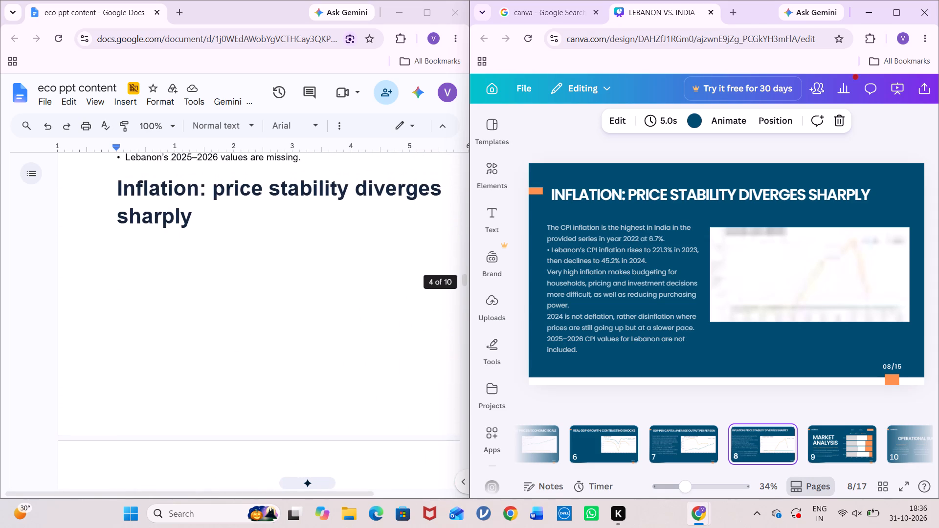
scroll(262, 367, down, 10)
scroll(262, 367, left, 1)
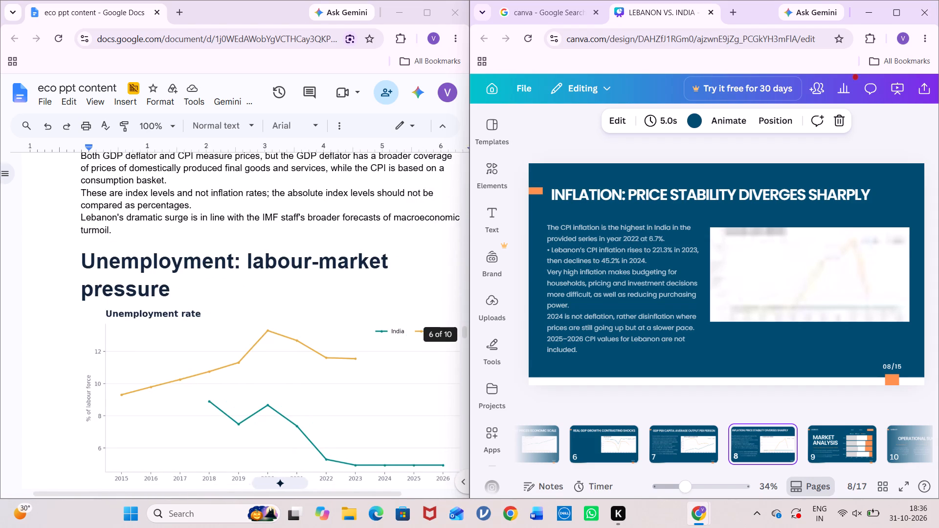
scroll(262, 367, left, 1)
click(205, 262)
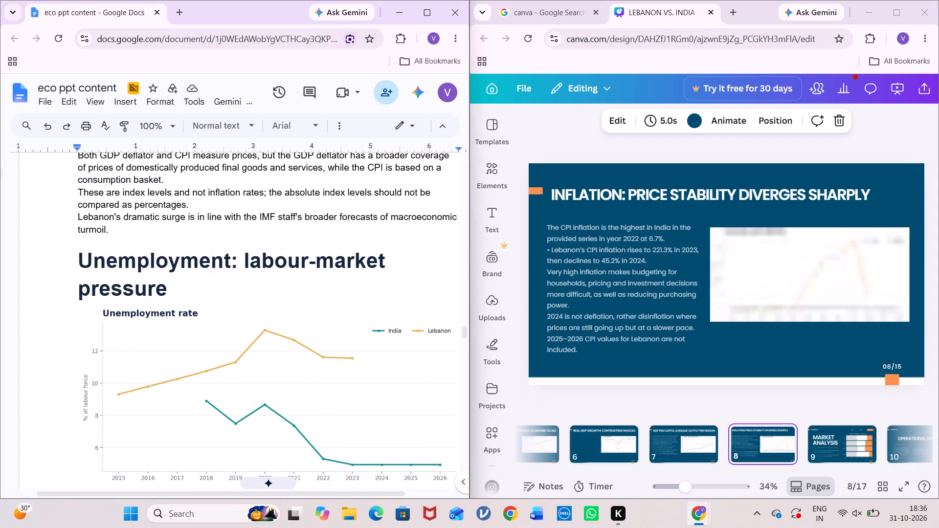
drag(72, 256, 206, 293)
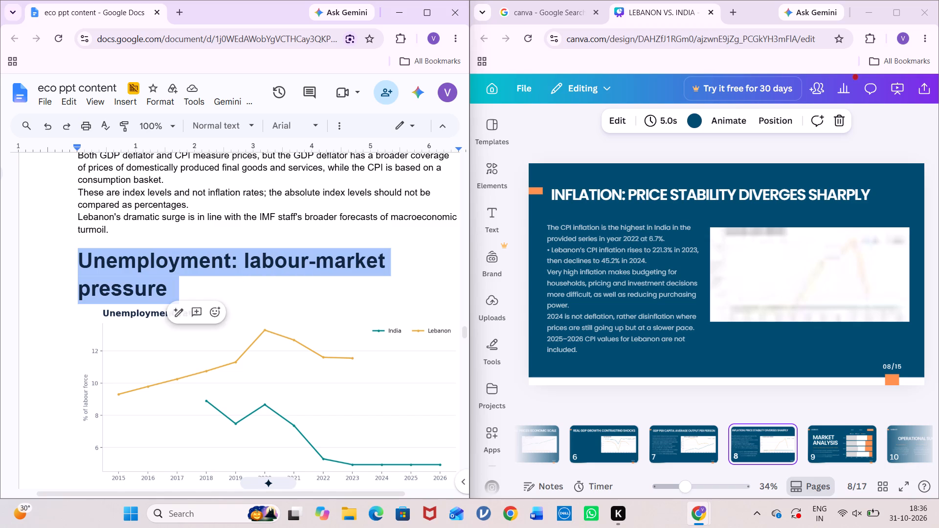
key(ctrl+c)
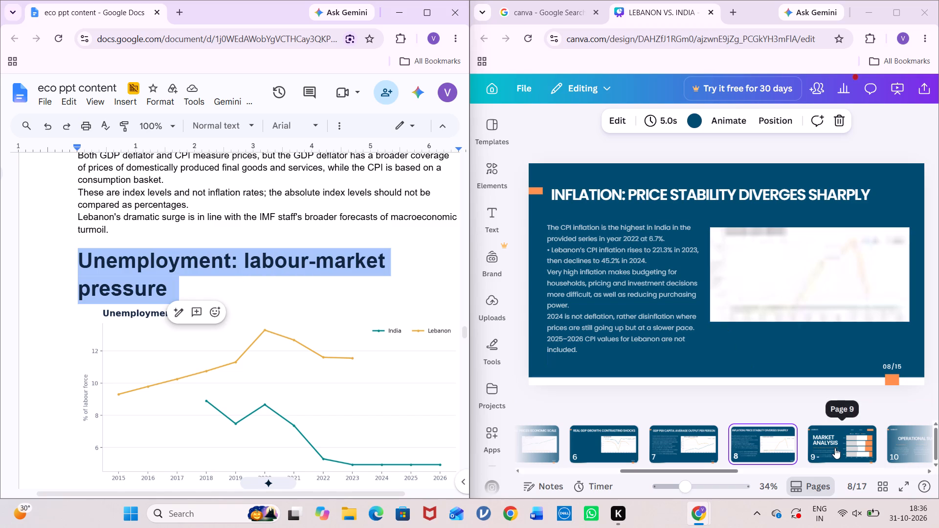
click(835, 448)
click(658, 259)
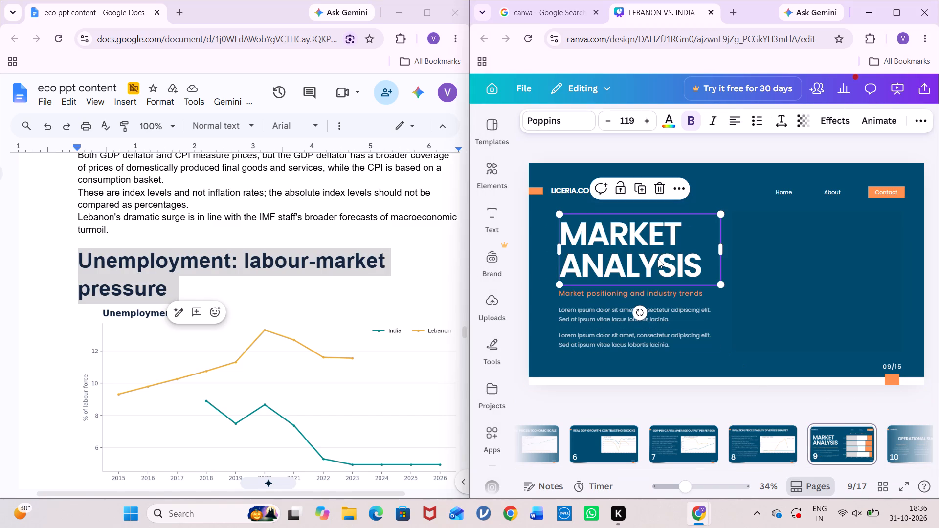
double_click(658, 259)
key(ctrl+v)
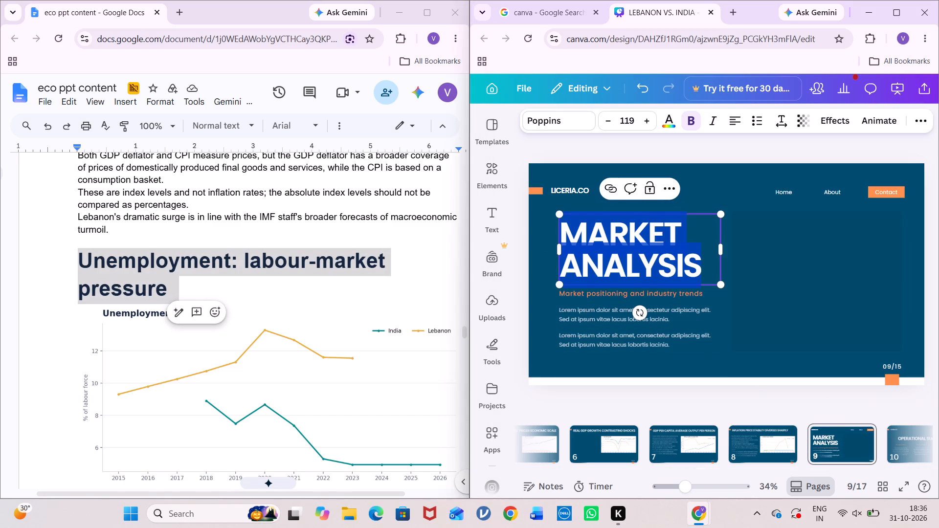
Scale down the new title on slide 9 and widen its text box so the heading fits on two lines.
drag(720, 407, 697, 349)
drag(684, 366, 619, 251)
double_click(598, 236)
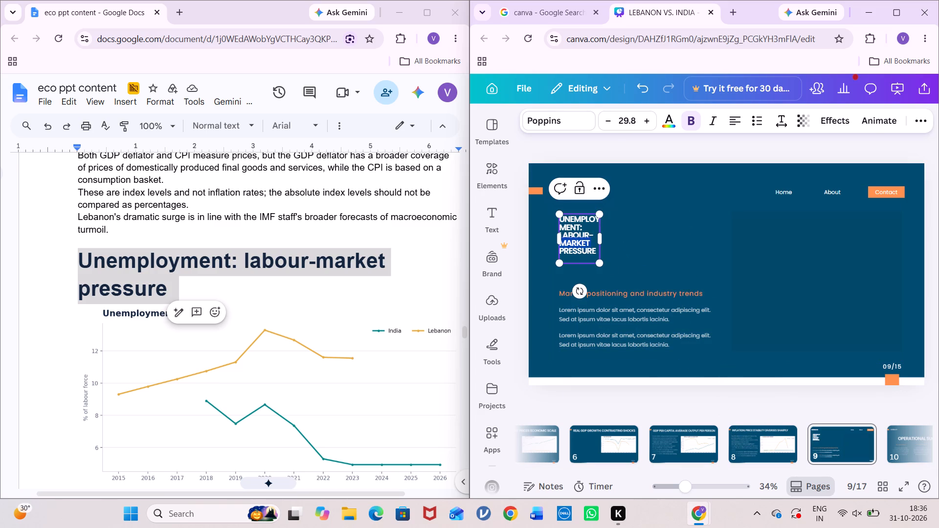
drag(603, 238, 725, 229)
Check the title font size on slide 8 and set slide 9's unemployment title to the same size, 55.5.
click(764, 444)
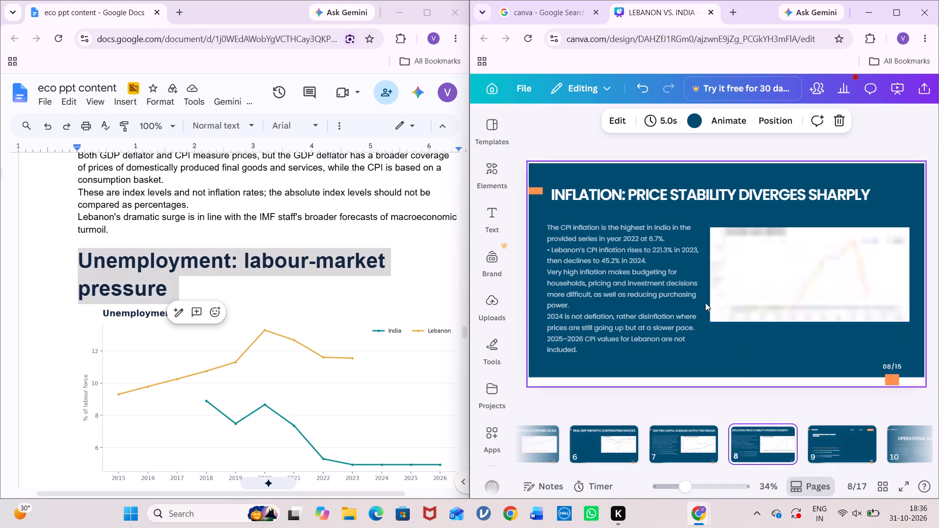
click(675, 201)
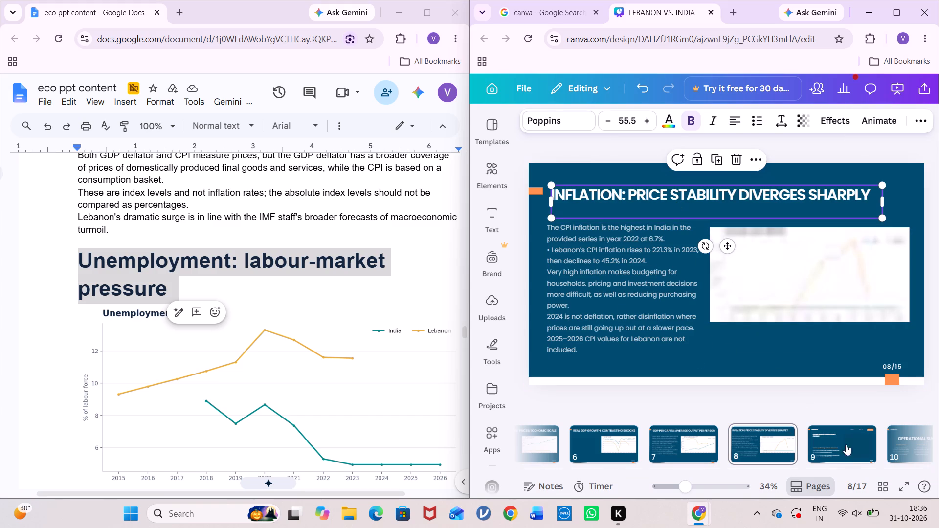
click(855, 458)
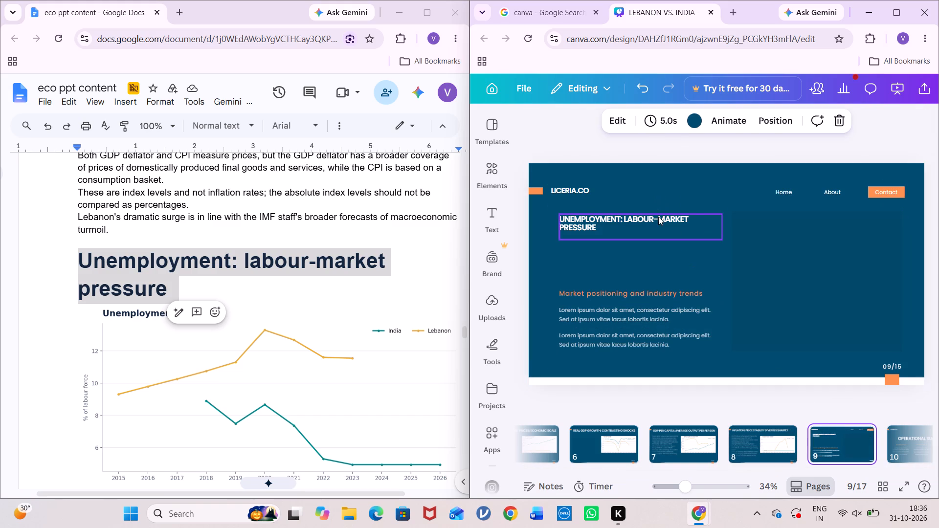
click(658, 217)
click(628, 119)
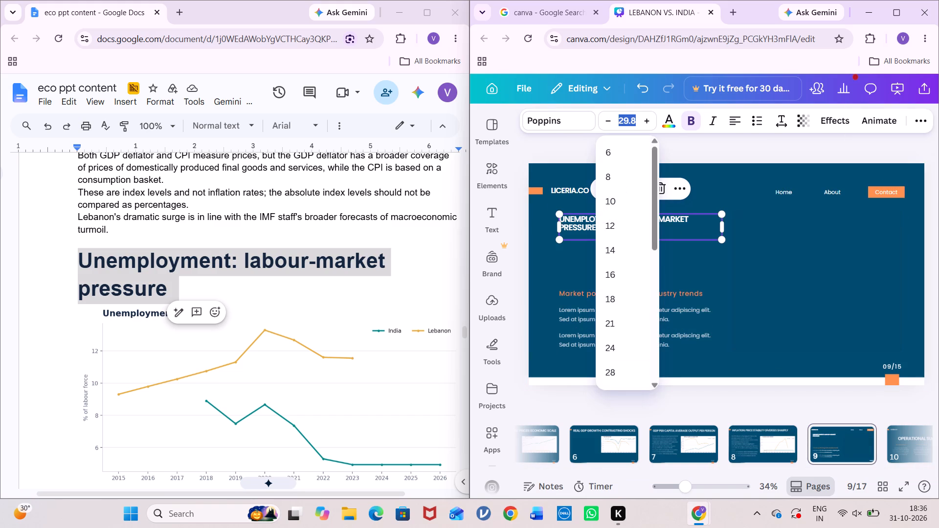
key(BackSpace)
text(55.5)
key(Return)
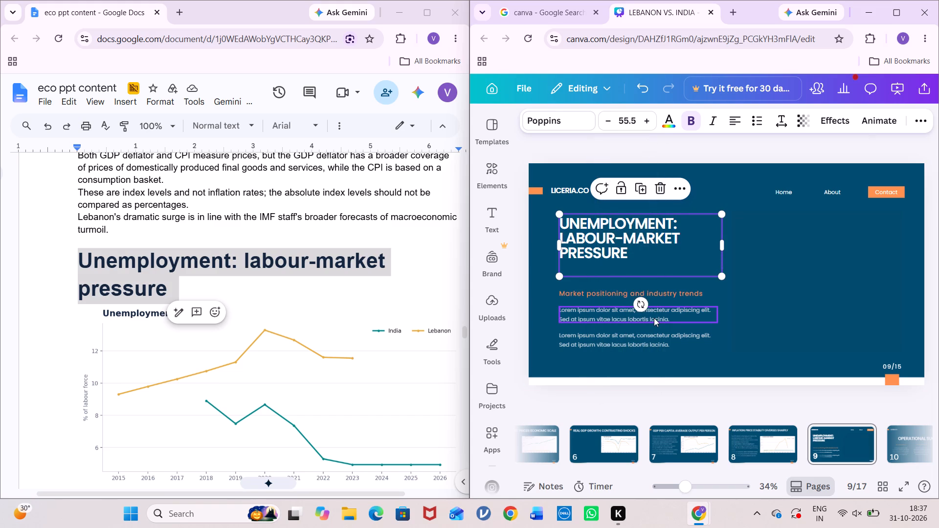
Copy the unemployment bullets and notes between the chart and the "Investment and savings" heading in the eco ppt content document.
scroll(340, 398, down, 2)
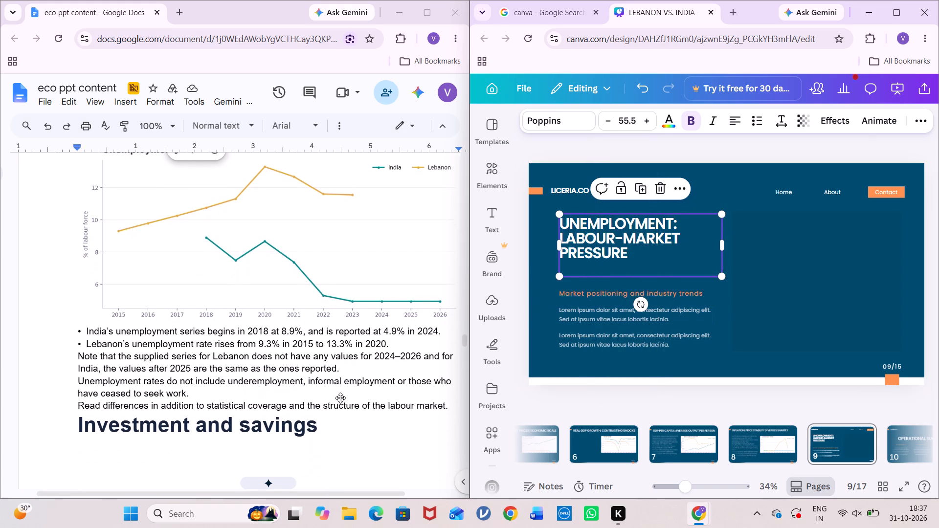
scroll(340, 398, down, 1)
drag(68, 326, 397, 428)
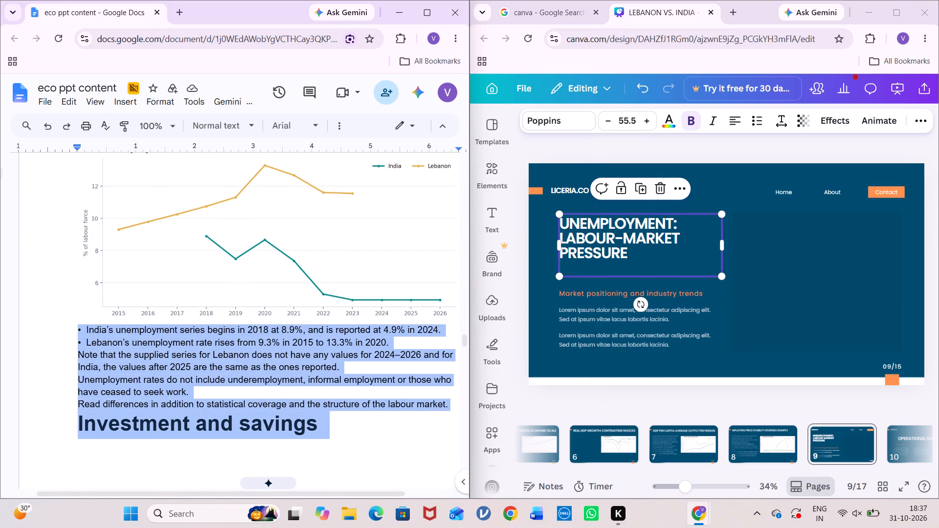
drag(397, 428, 448, 407)
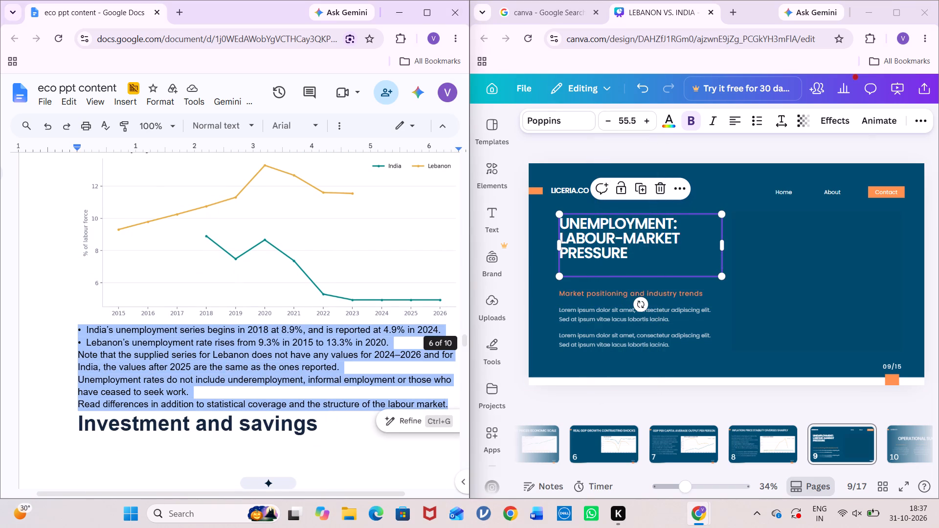
key(ctrl+c)
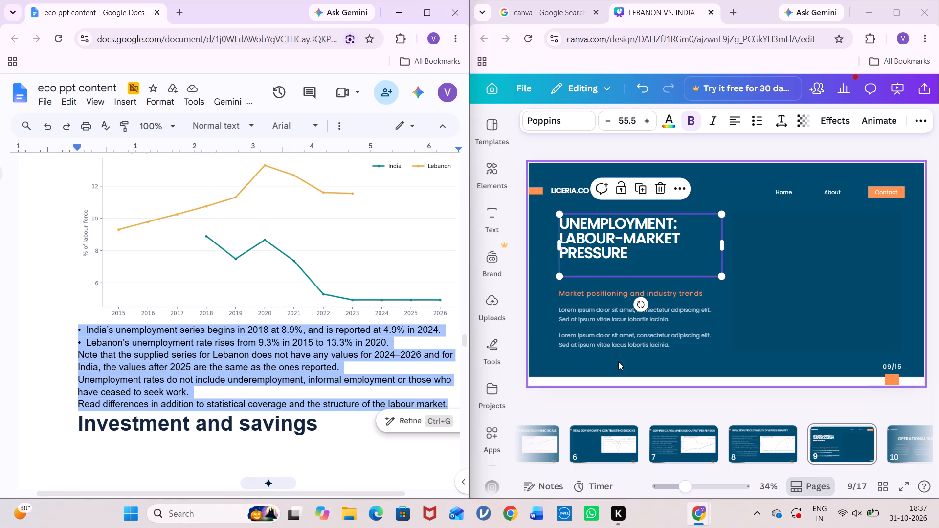
Delete the "Market positioning and industry trends" subheading and the second placeholder paragraph from slide 9.
click(582, 308)
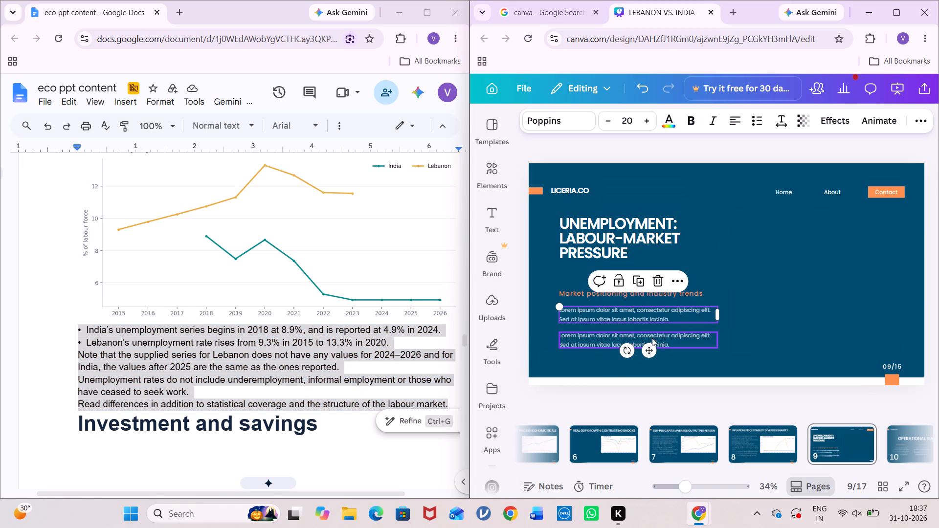
click(697, 358)
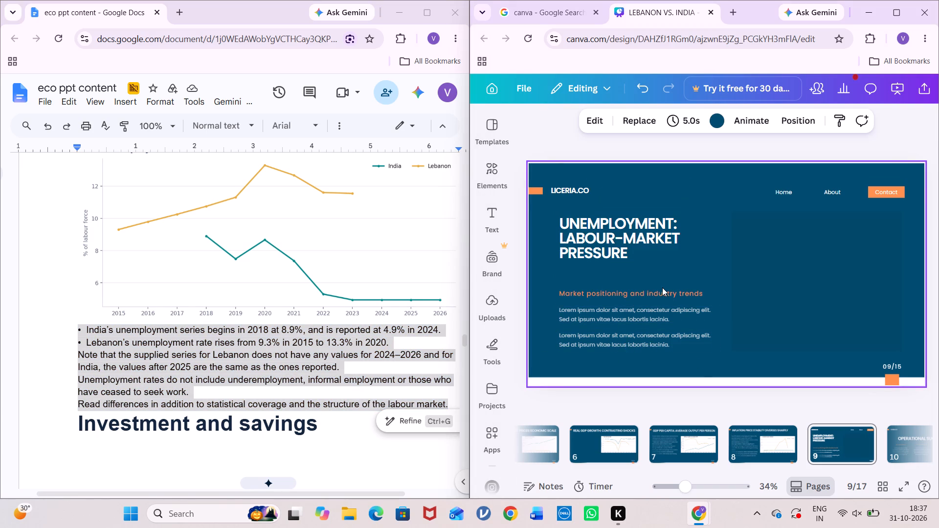
click(666, 293)
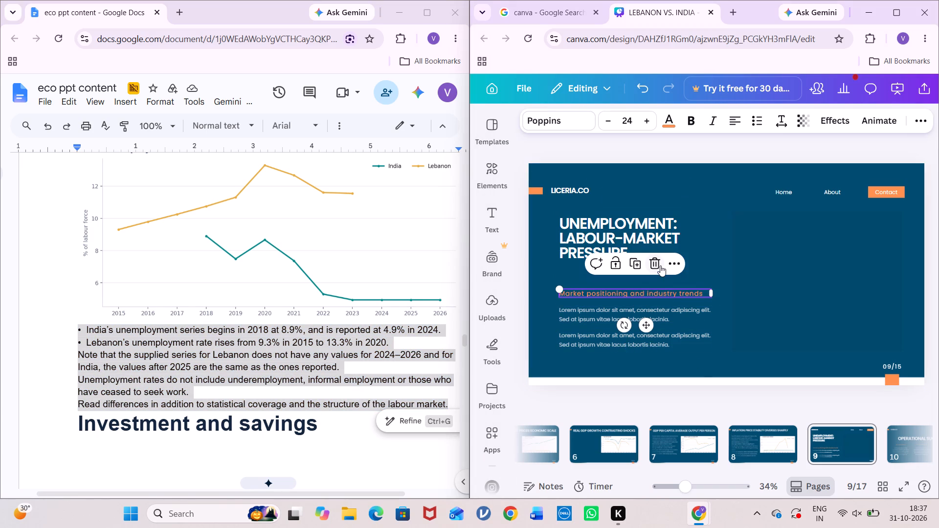
click(659, 265)
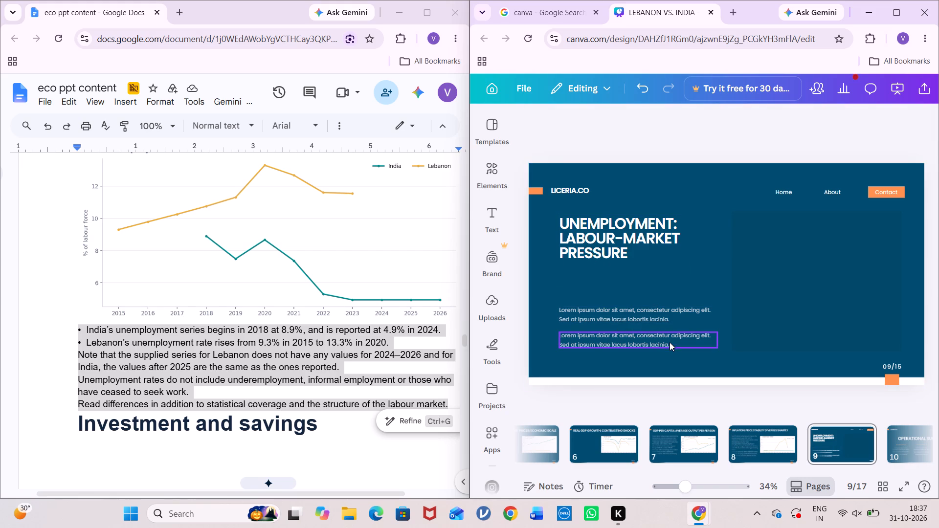
click(669, 341)
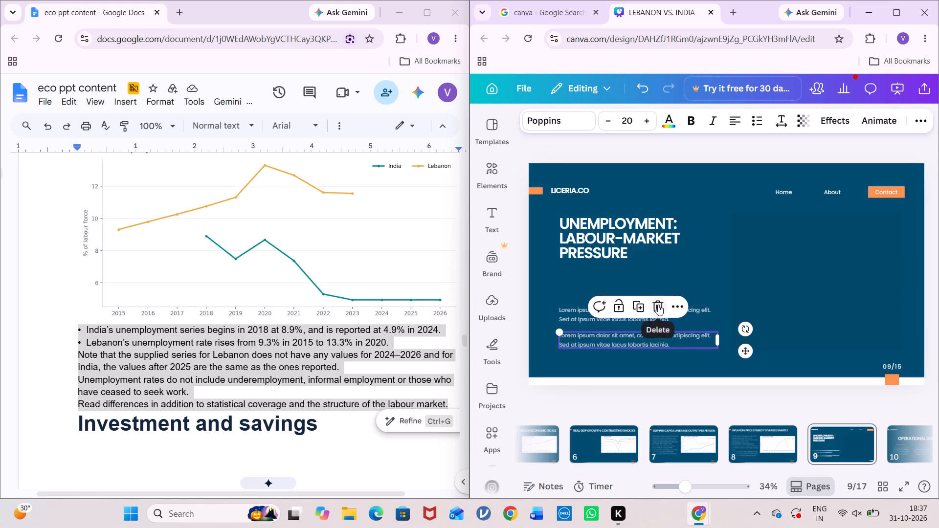
click(658, 305)
Replace the remaining placeholder paragraph on slide 9 with the copied unemployment text.
double_click(658, 309)
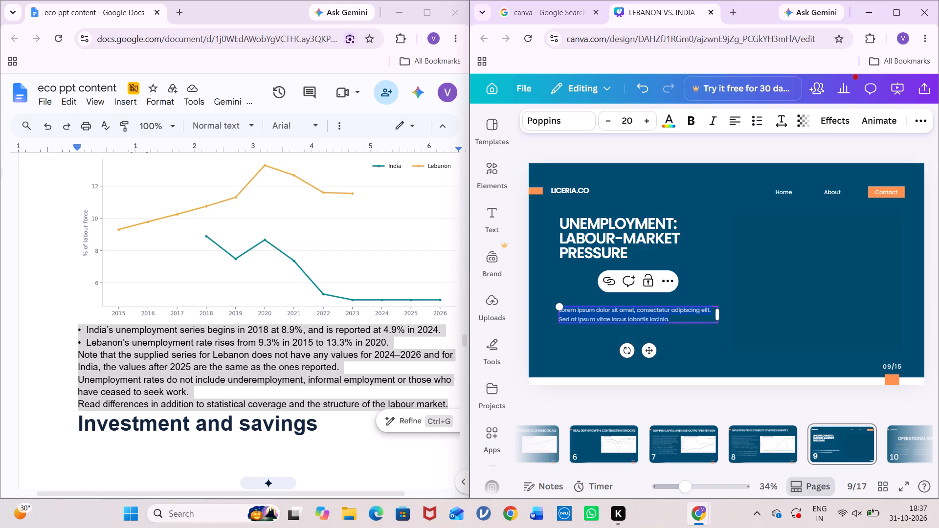
key(ctrl+v)
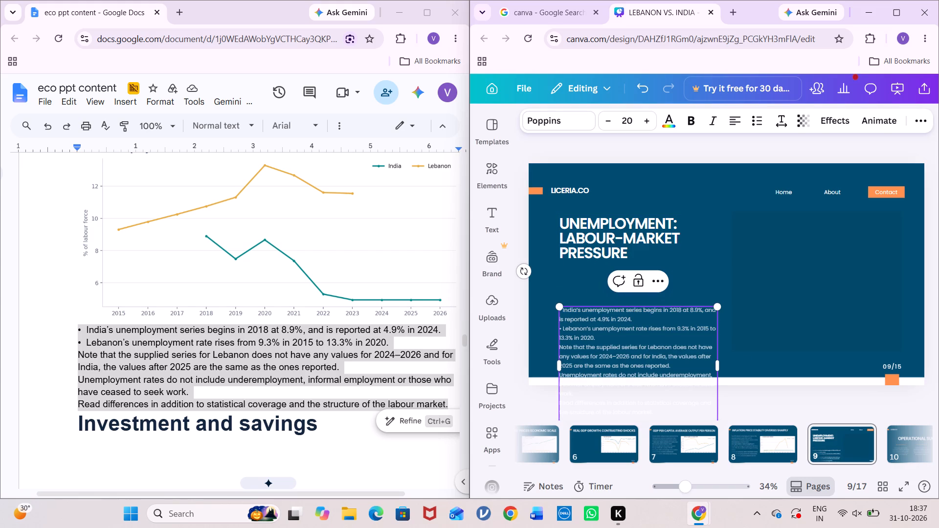
Move the pasted unemployment text up beneath the title and shift the title toward the slide's upper-left corner.
drag(687, 306, 675, 261)
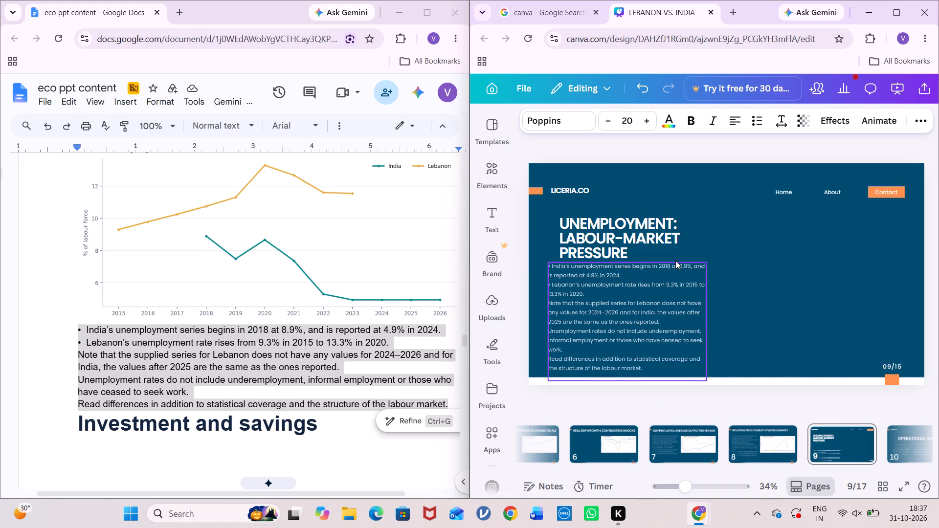
drag(675, 261, 674, 258)
drag(674, 218, 673, 217)
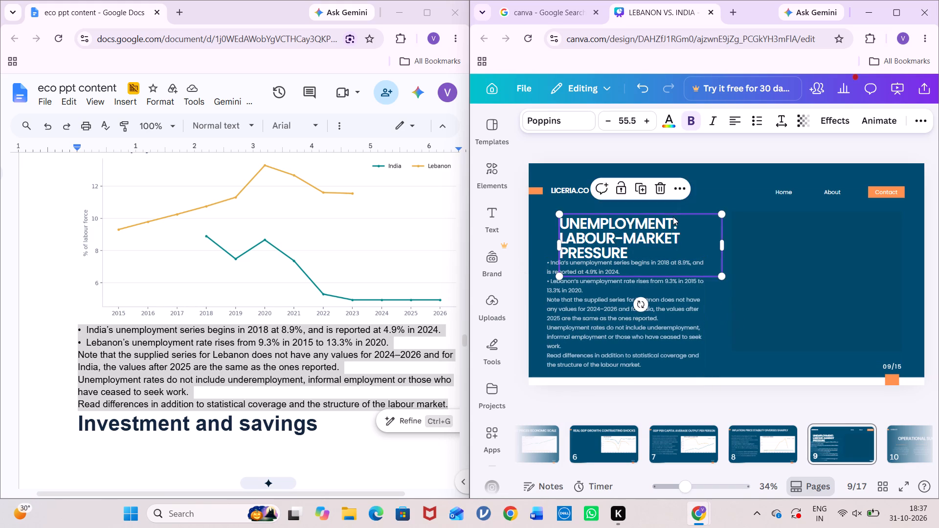
drag(673, 217, 657, 207)
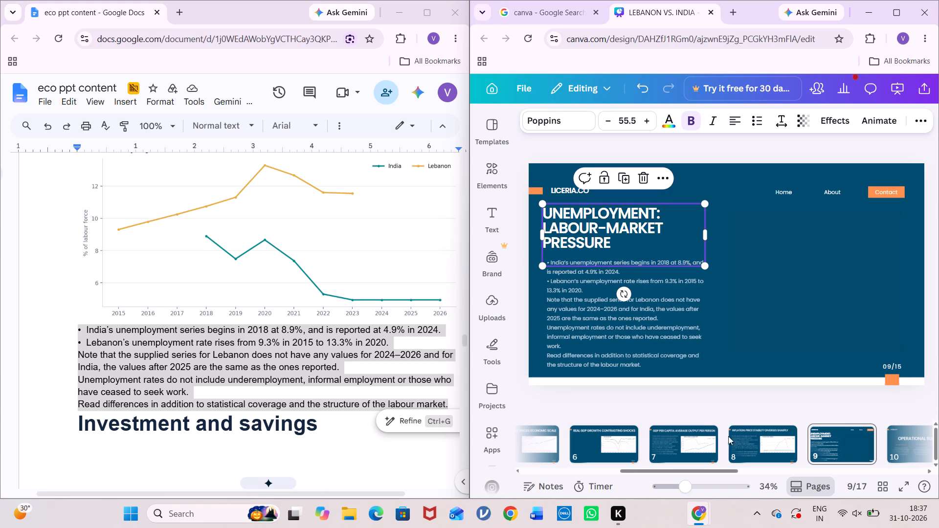
Check the font size of the body text on slide 8, and return to slide 9.
click(747, 443)
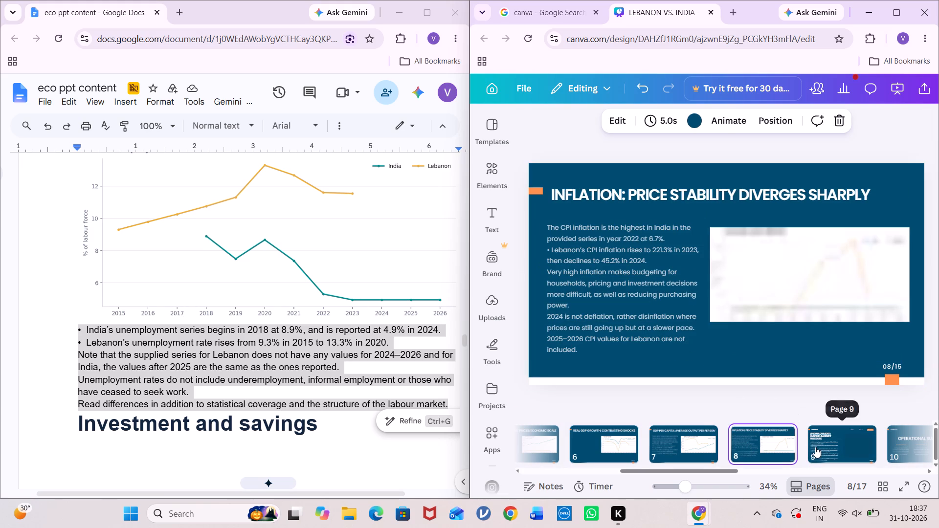
click(815, 447)
click(785, 454)
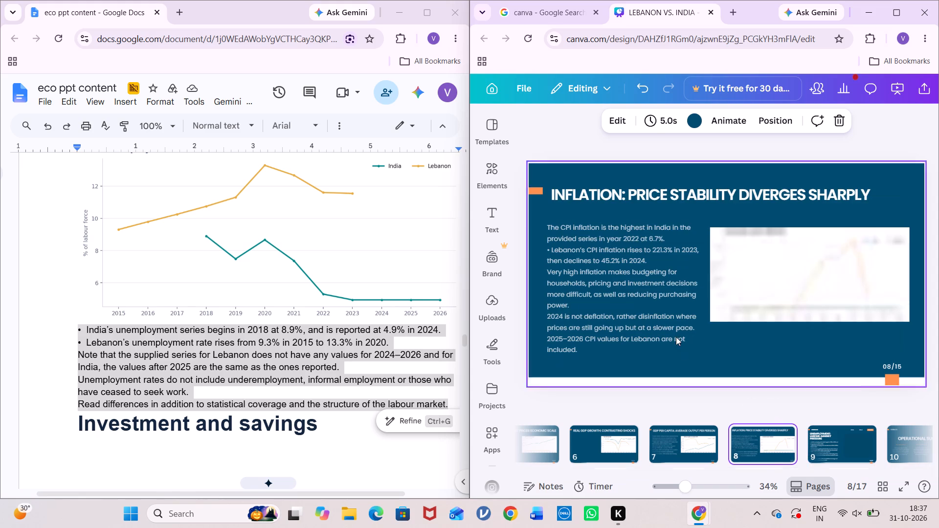
click(660, 320)
click(838, 436)
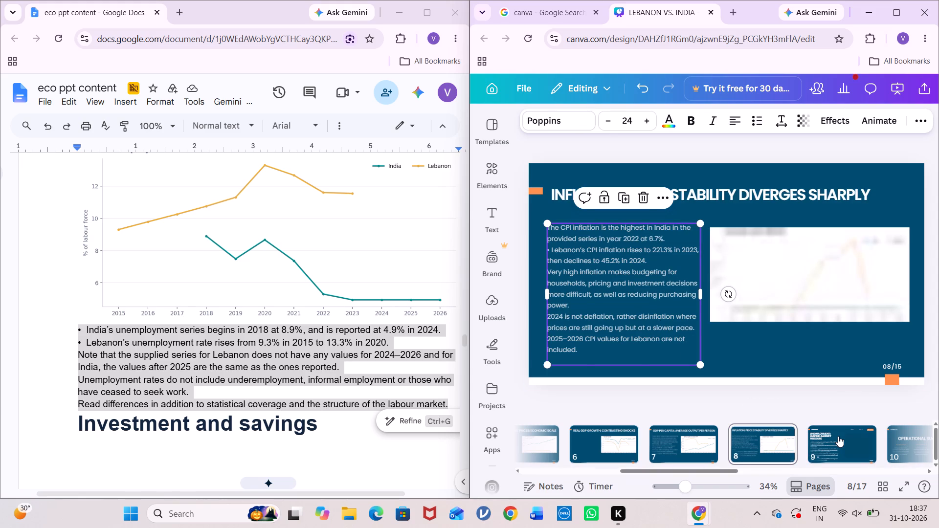
Delete the LICERIA.CO, Home, About and Contact template texts from the top of slide 9.
click(595, 188)
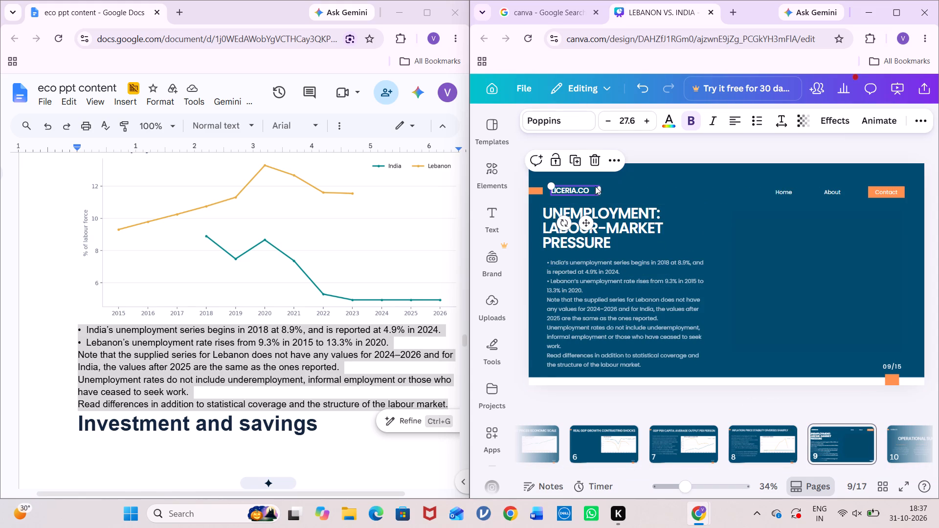
click(594, 163)
click(789, 194)
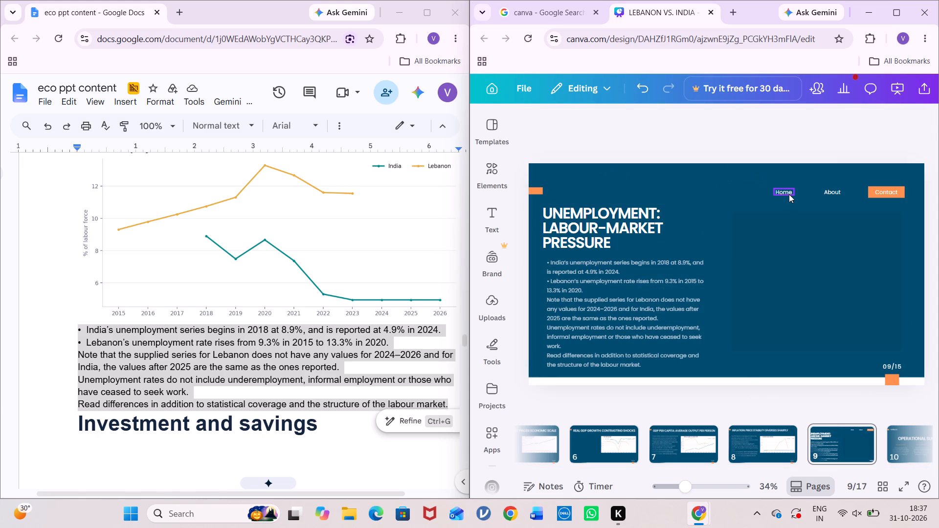
click(805, 164)
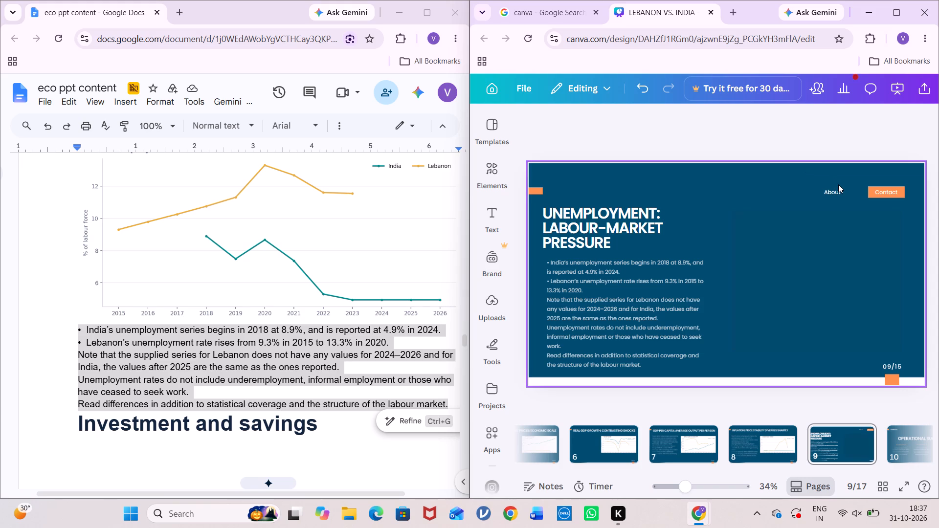
click(838, 187)
click(838, 191)
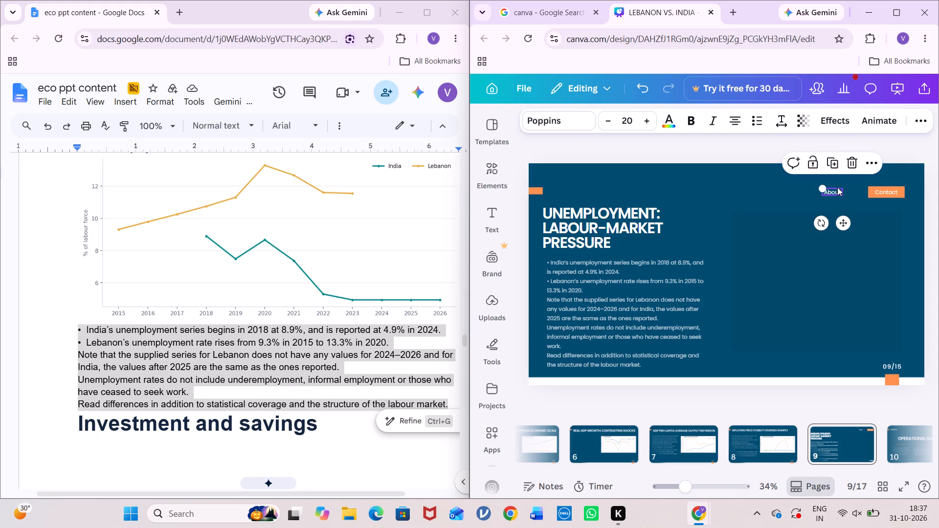
click(848, 163)
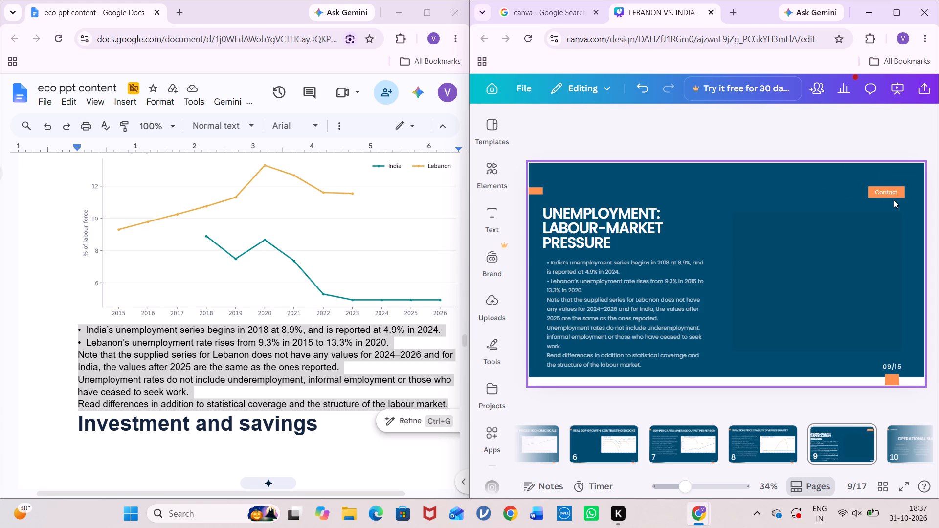
click(894, 199)
click(892, 193)
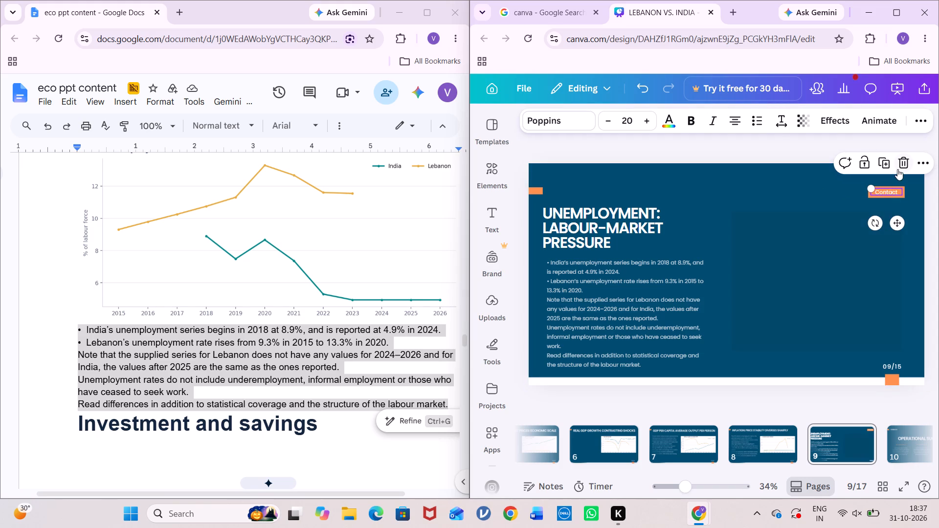
click(897, 169)
Move the unemployment title up beside the small orange accent and widen its text box so the title fits on two lines.
drag(642, 234, 646, 228)
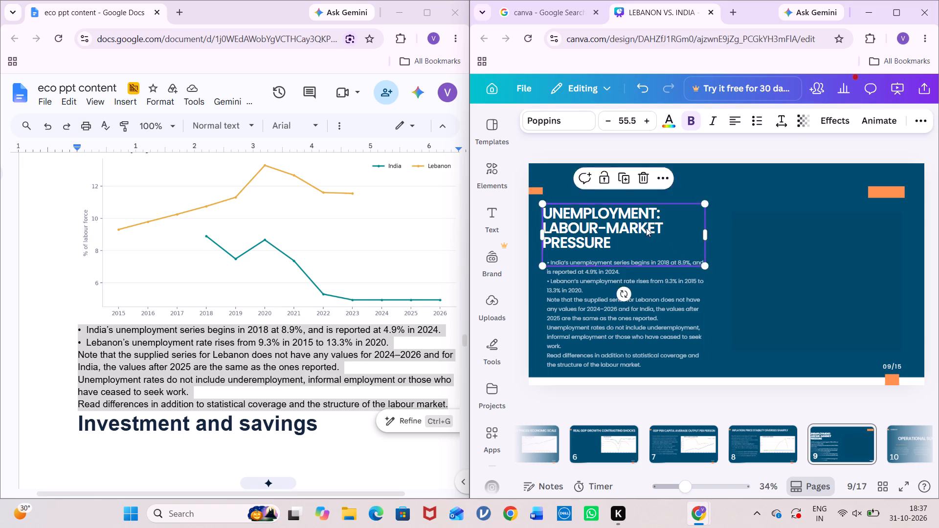
drag(646, 228, 645, 207)
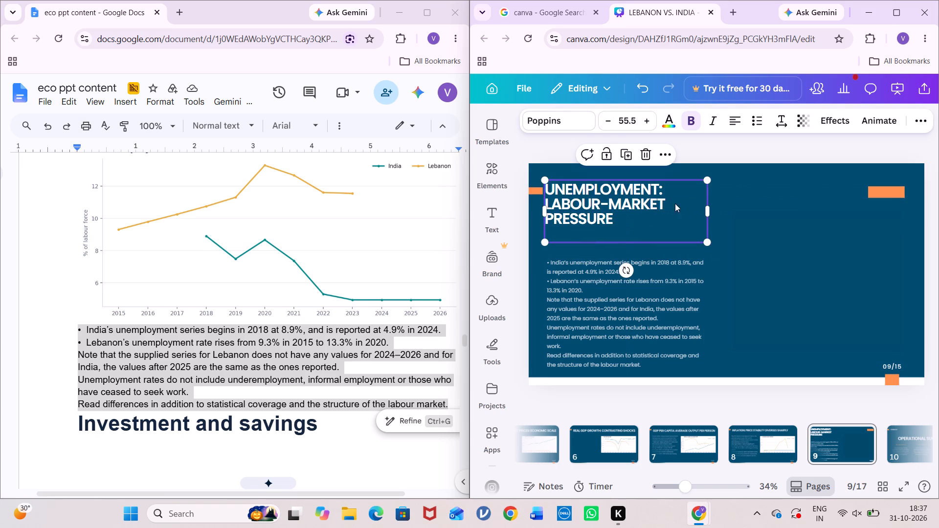
drag(711, 210, 732, 208)
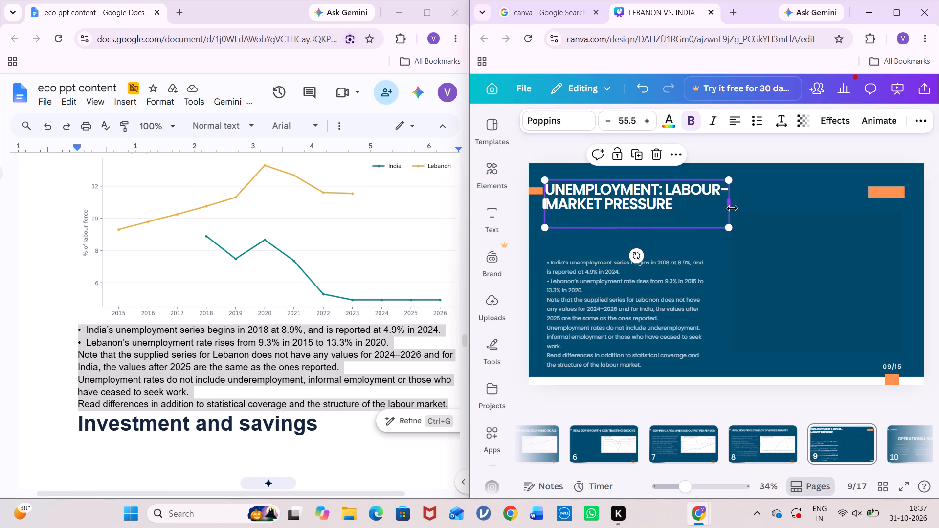
Set the unemployment body text to font size 24 and move it up directly beneath the title on slide 9.
drag(654, 279, 654, 252)
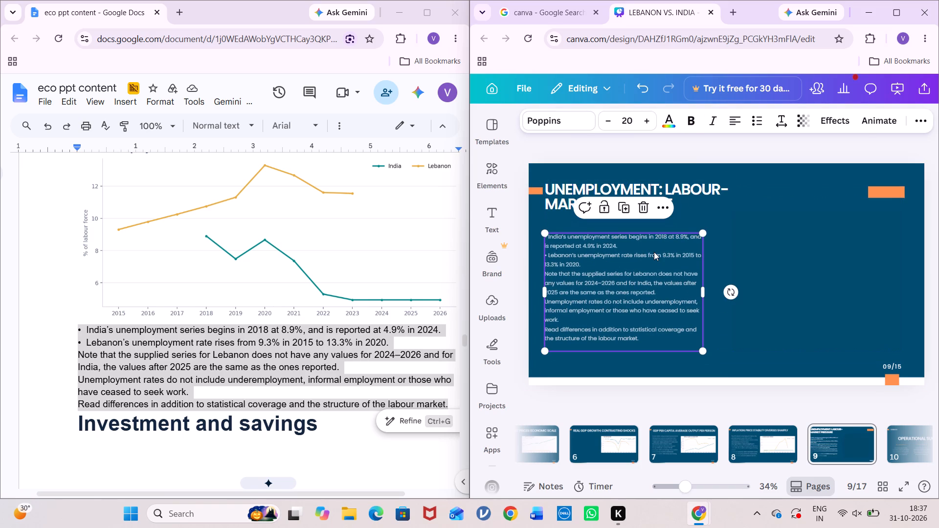
double_click(653, 250)
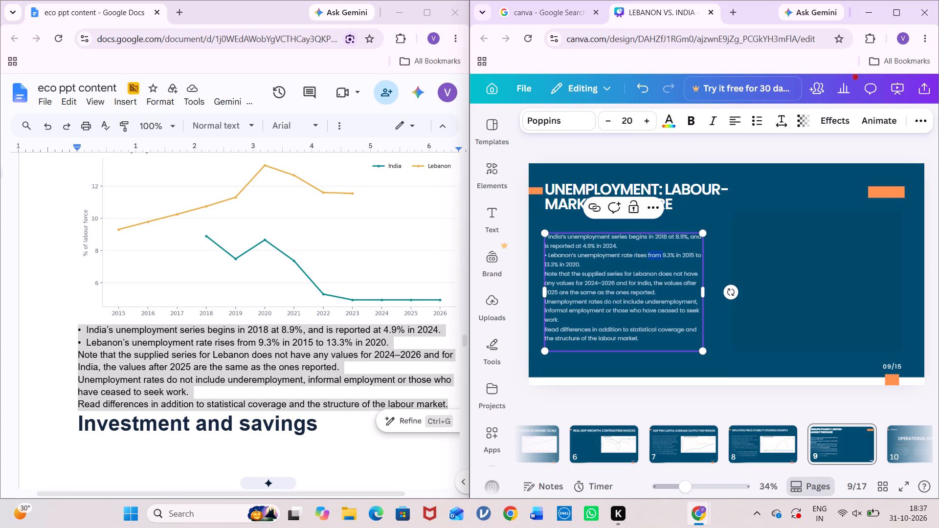
key(ctrl+a)
click(642, 121)
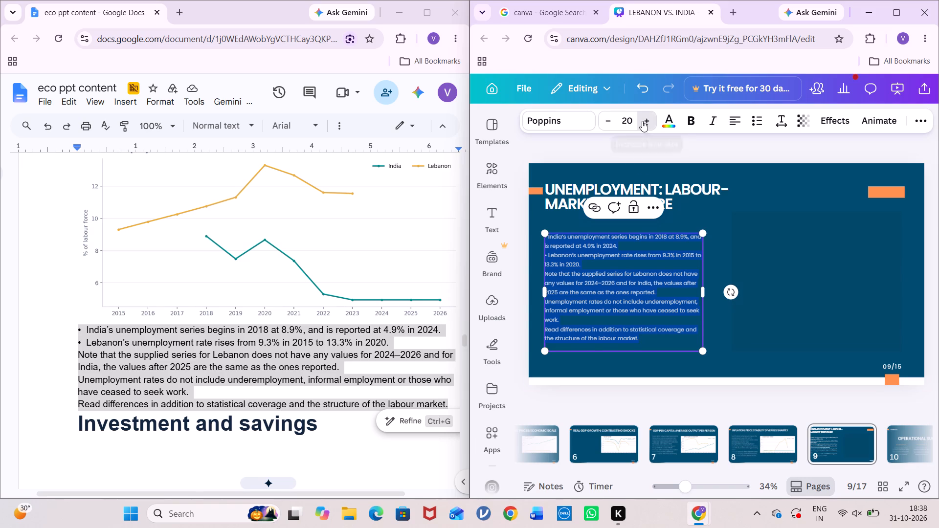
click(642, 121)
click(642, 121)
click(642, 121)
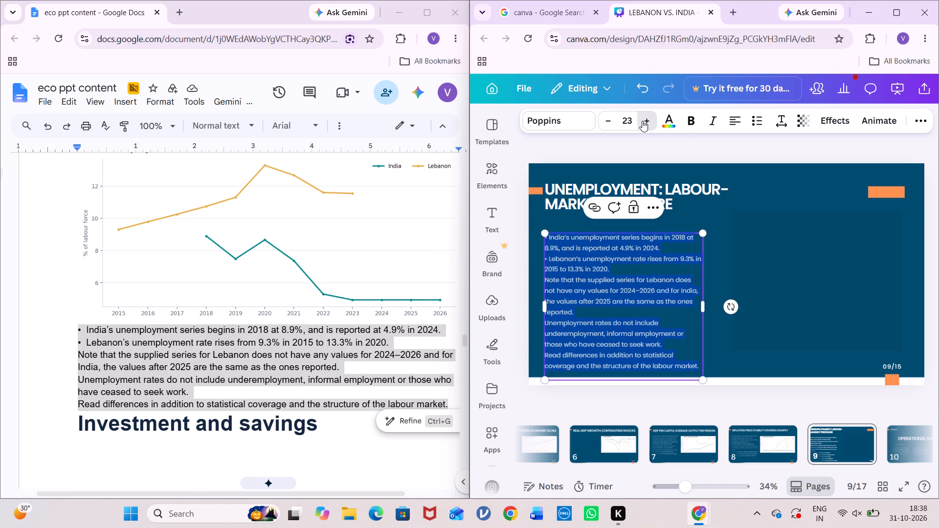
click(677, 234)
drag(684, 233, 683, 220)
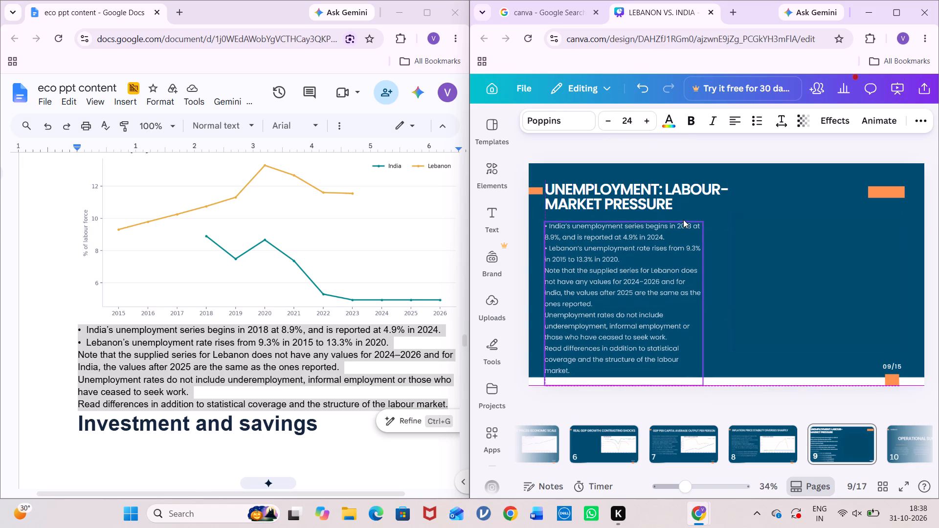
drag(683, 220, 683, 218)
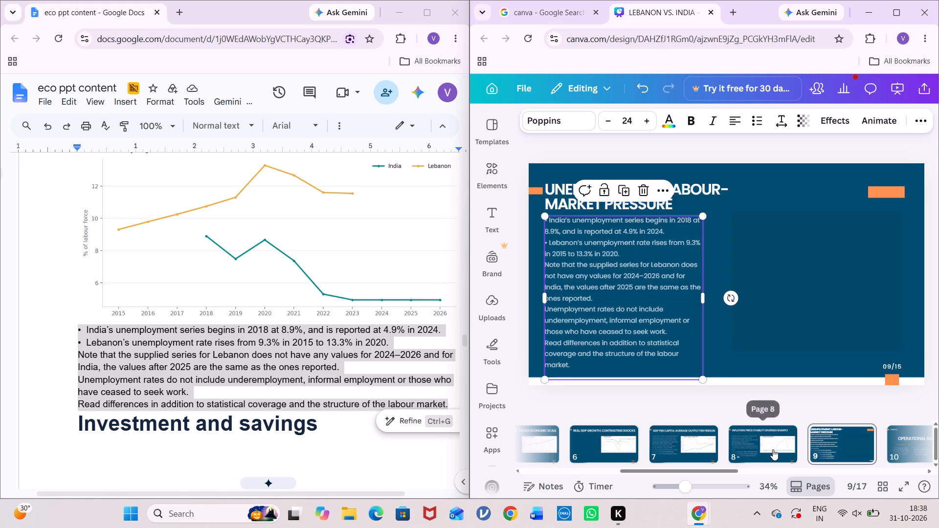
Compare with slide 8's layout, and delete the placeholder stacked bar chart from slide 9.
click(773, 449)
click(847, 457)
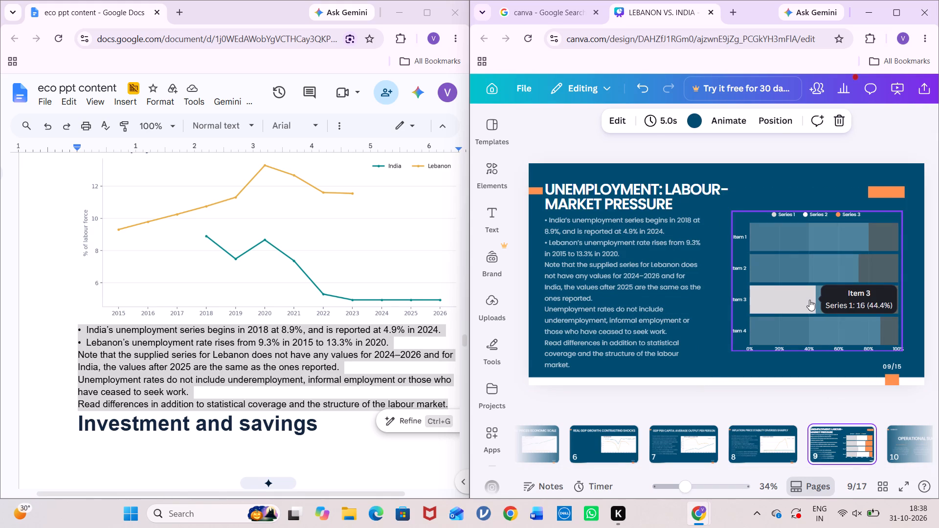
click(809, 300)
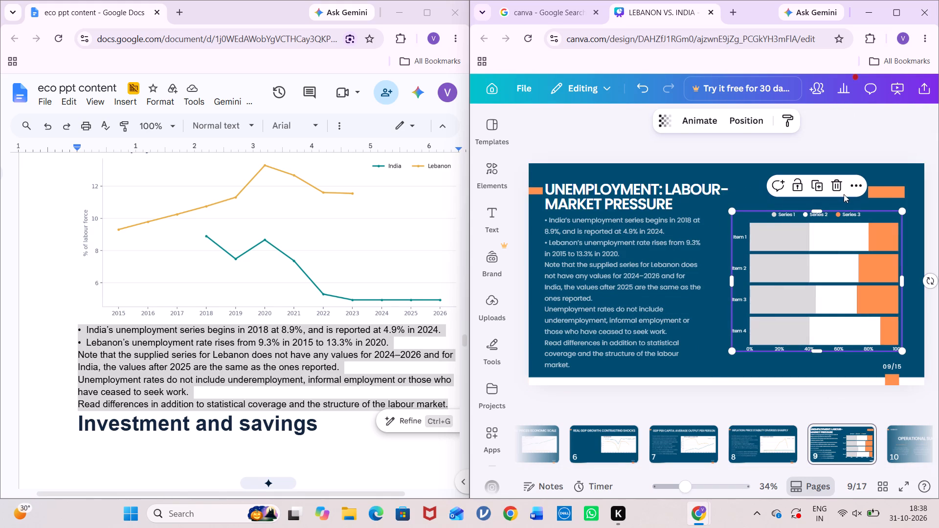
click(839, 188)
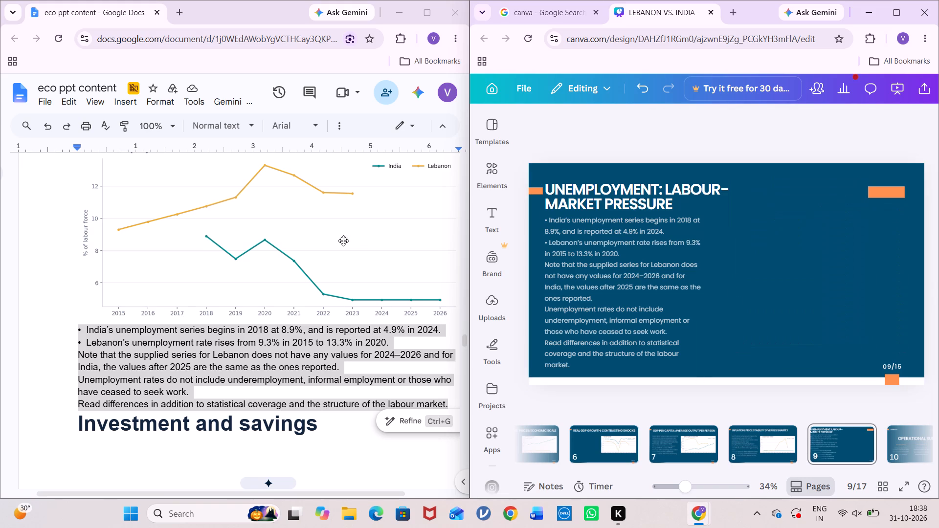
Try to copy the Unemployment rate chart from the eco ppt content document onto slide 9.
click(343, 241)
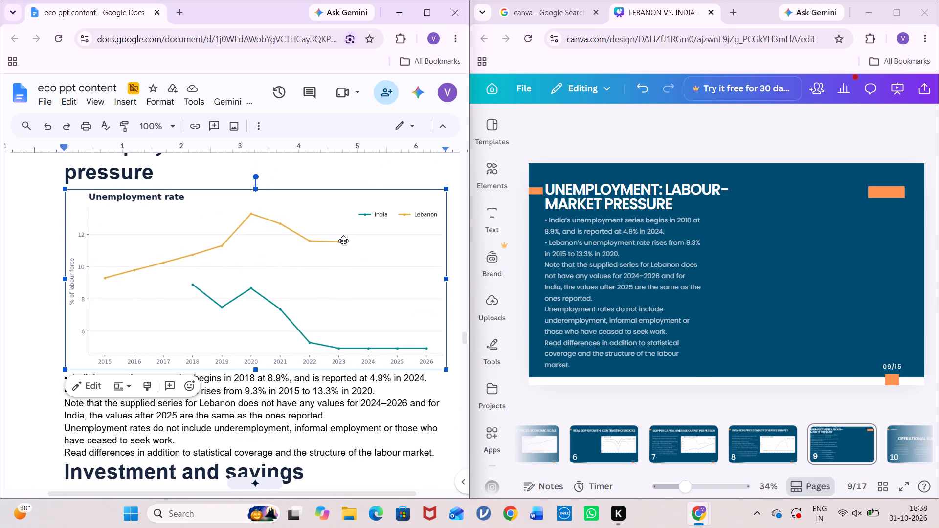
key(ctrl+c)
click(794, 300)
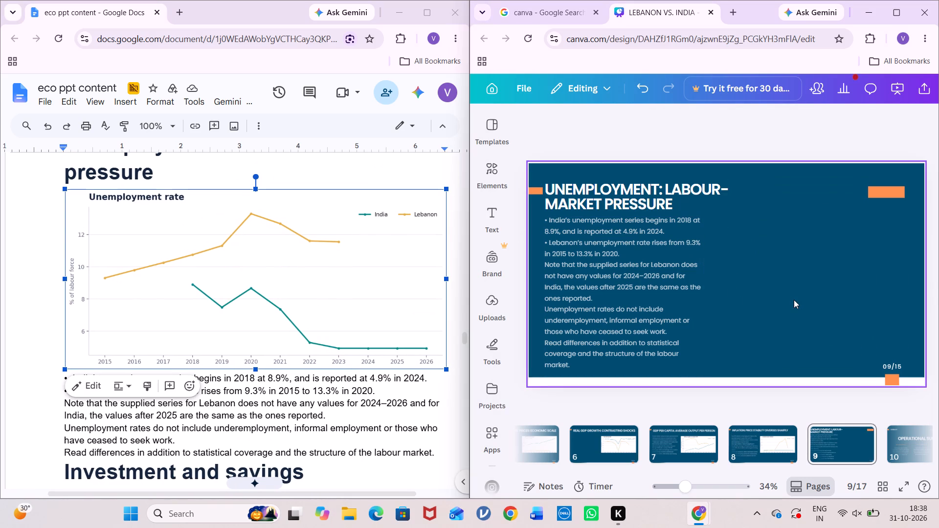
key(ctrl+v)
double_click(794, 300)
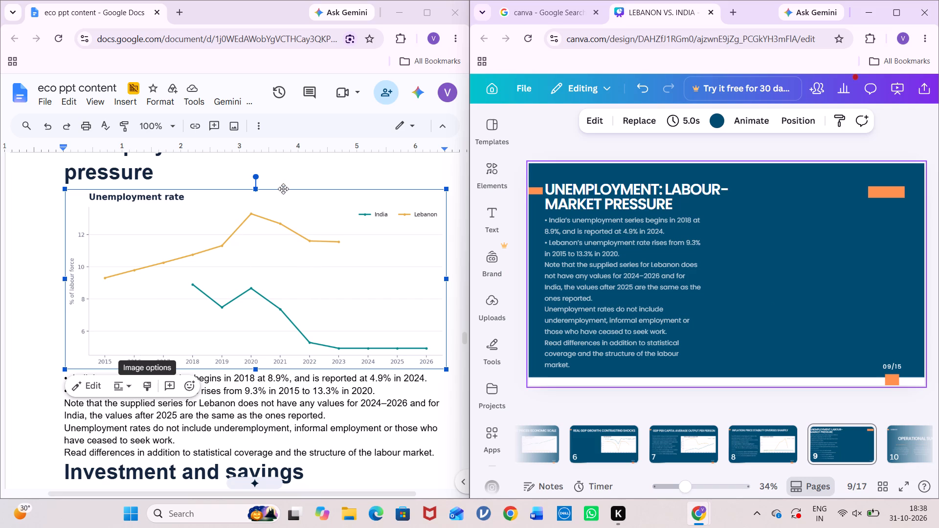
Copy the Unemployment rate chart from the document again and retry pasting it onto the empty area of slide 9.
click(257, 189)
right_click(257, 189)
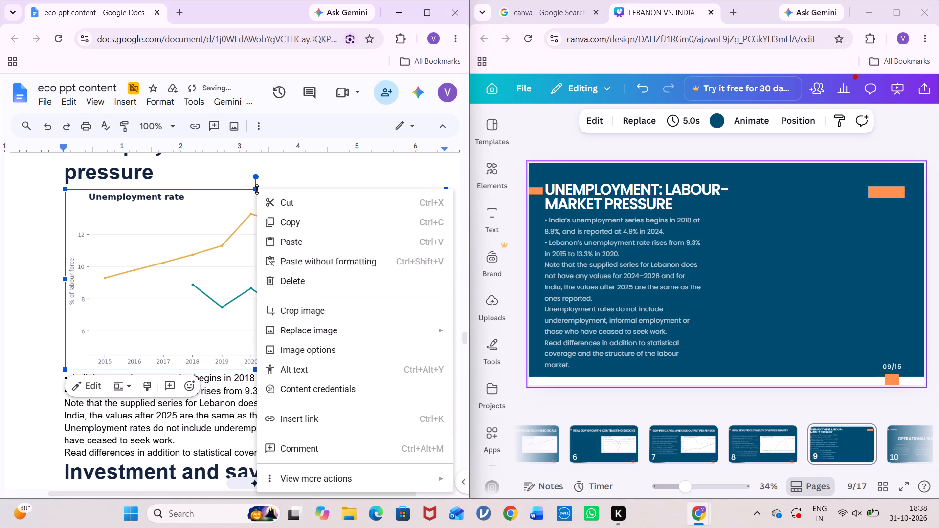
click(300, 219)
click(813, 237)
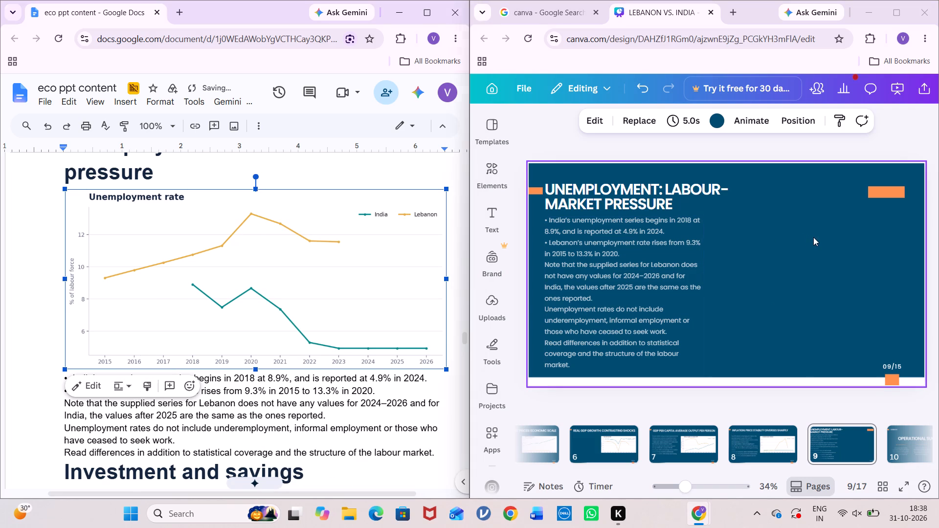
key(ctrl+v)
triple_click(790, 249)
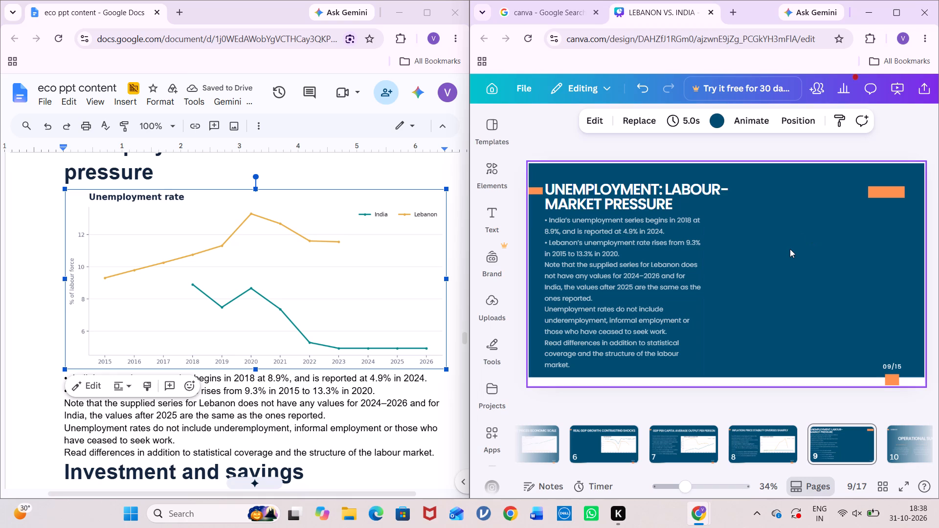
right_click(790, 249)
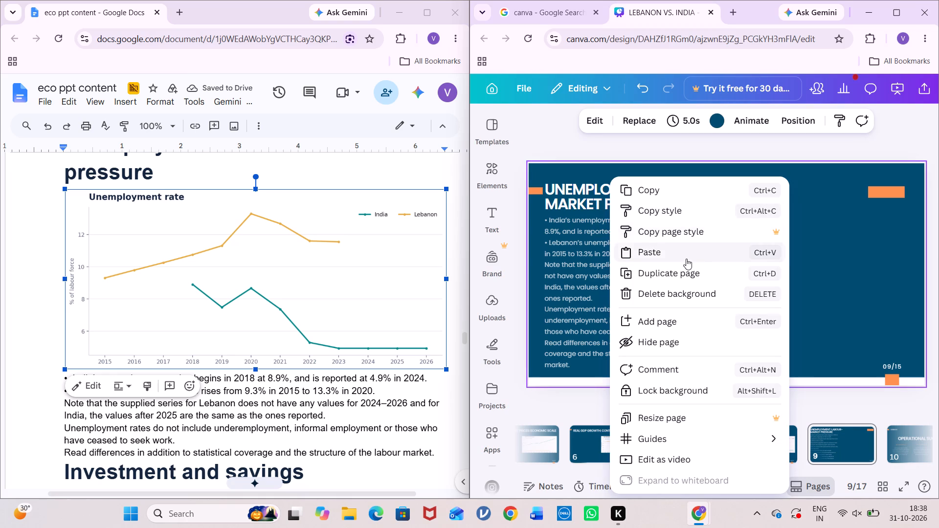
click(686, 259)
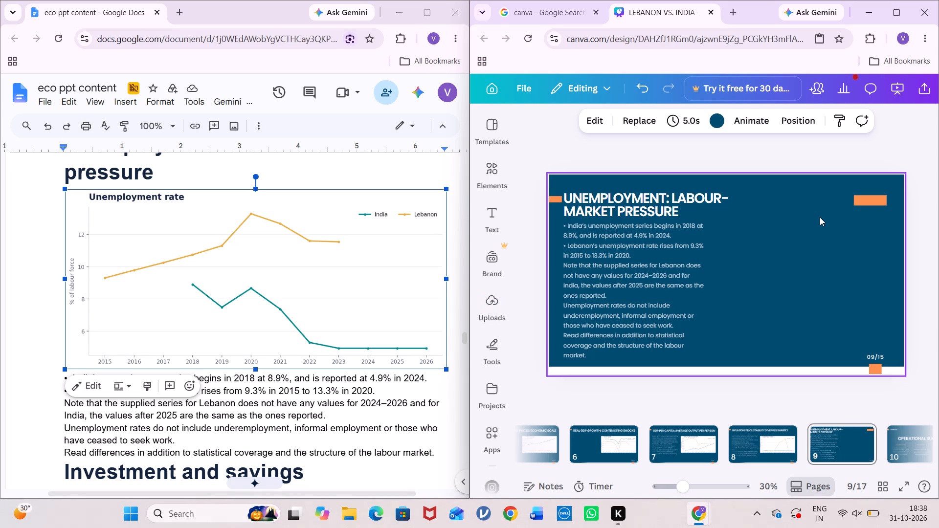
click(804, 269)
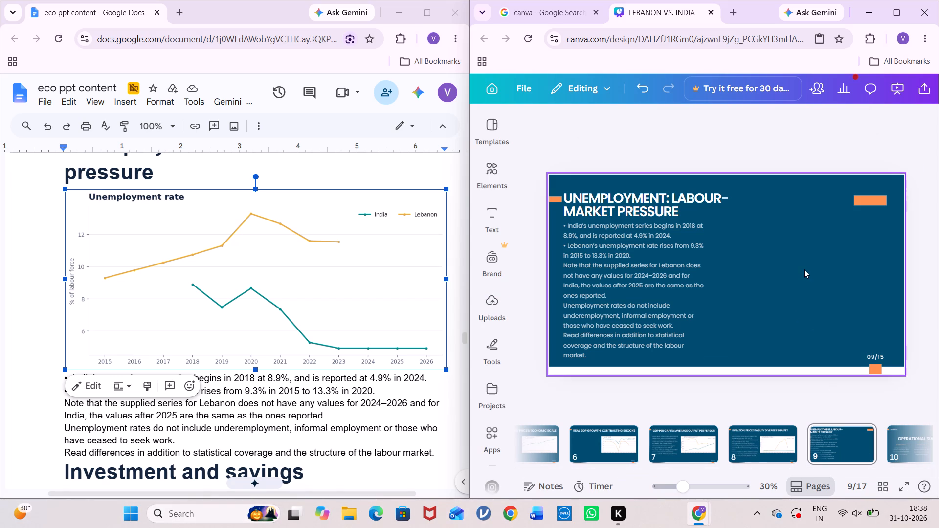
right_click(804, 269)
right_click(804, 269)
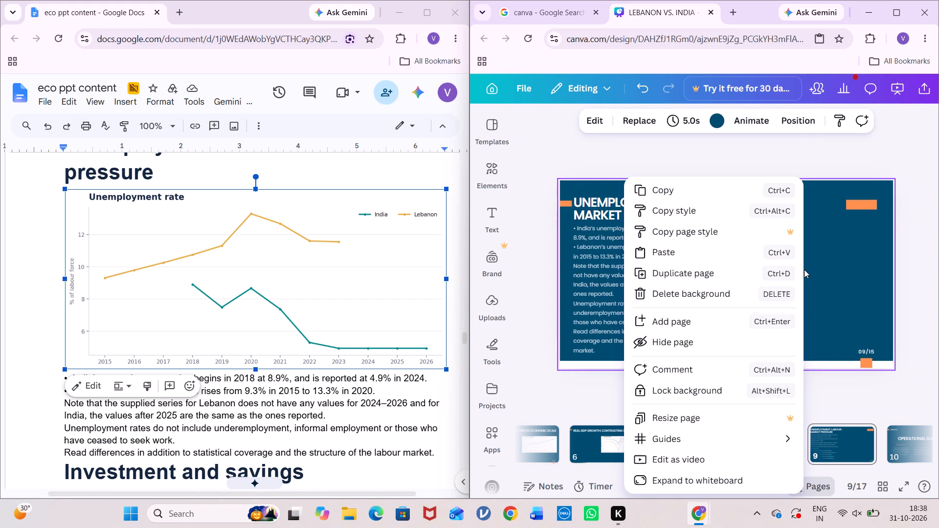
Switch the computer's Wi-Fi connection to the AU.SV_Student network and return to slide 9.
click(842, 519)
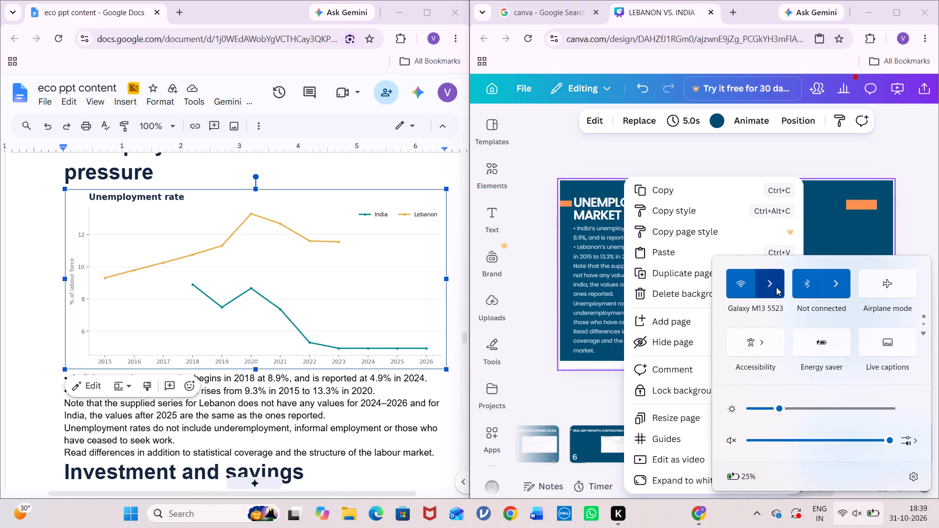
click(770, 279)
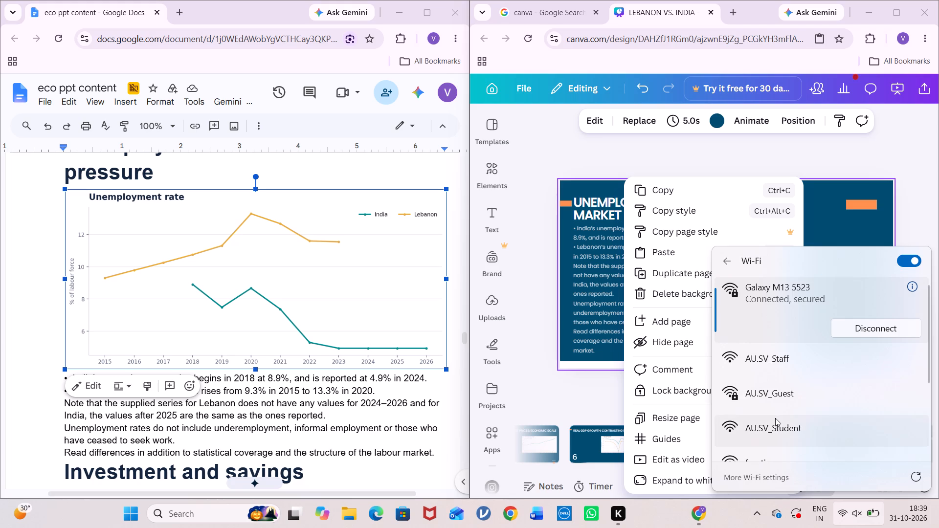
click(775, 418)
click(867, 445)
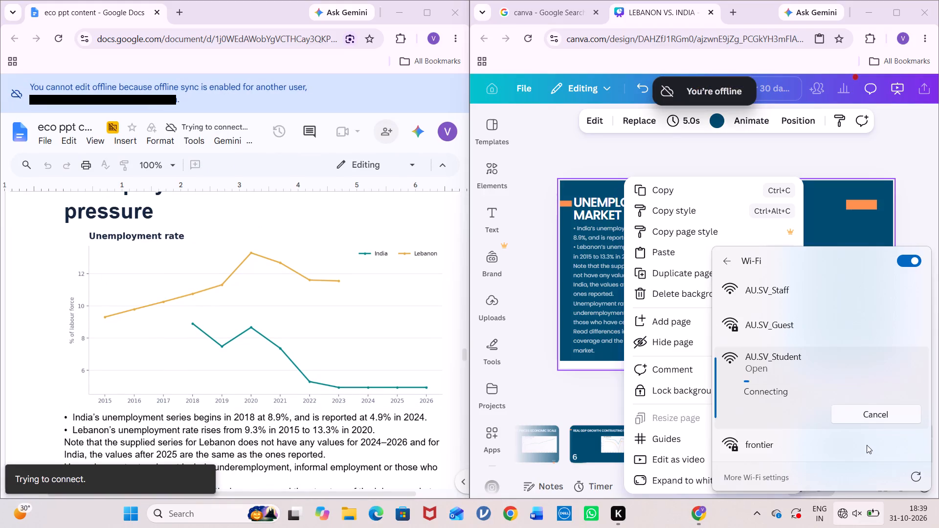
click(433, 368)
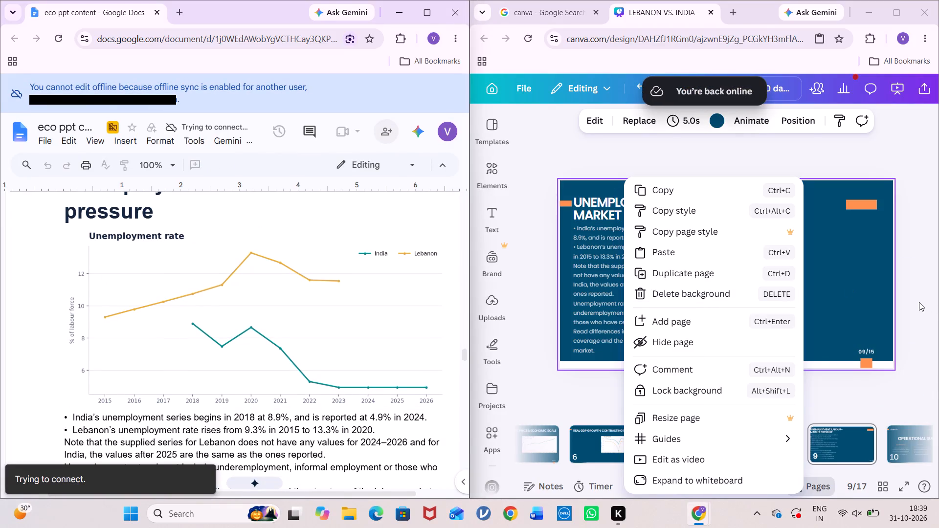
click(919, 302)
Copy the Unemployment rate line chart from the document and paste it onto slide 9.
click(320, 345)
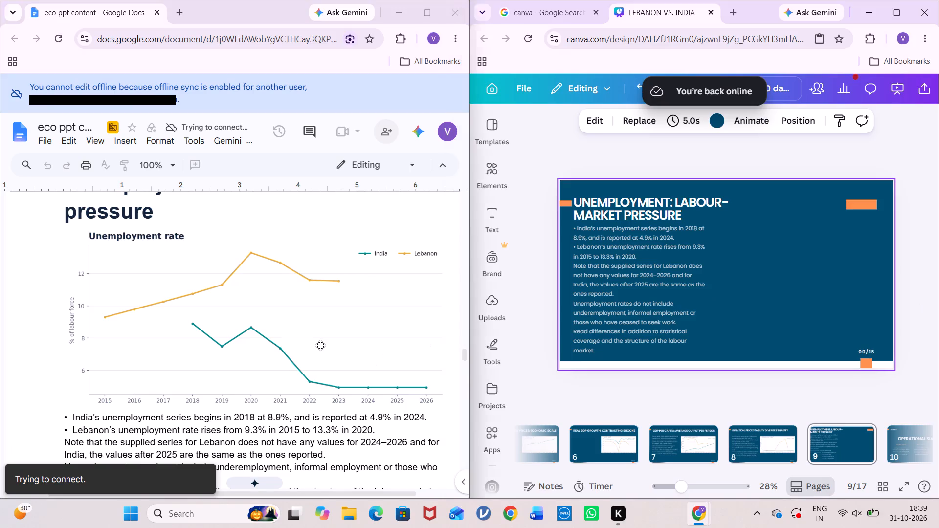
click(320, 345)
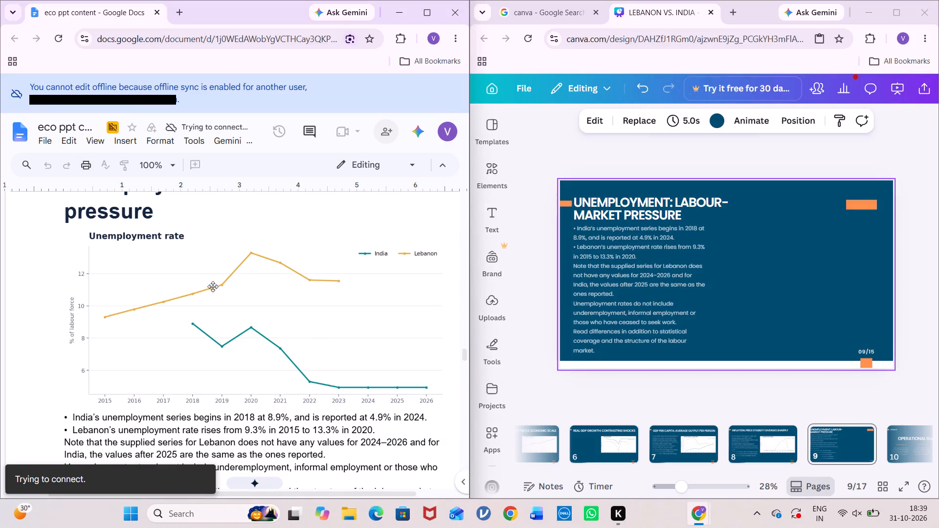
click(208, 283)
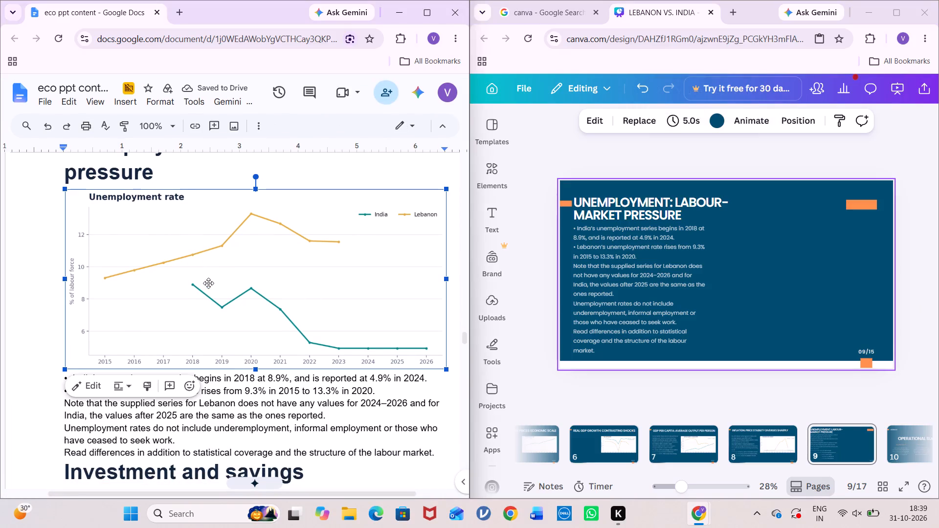
right_click(261, 193)
click(301, 230)
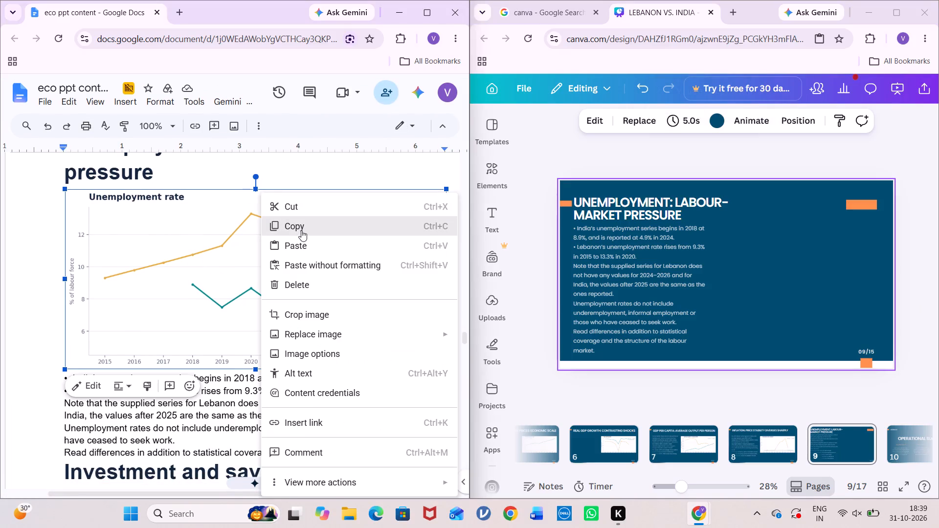
click(766, 264)
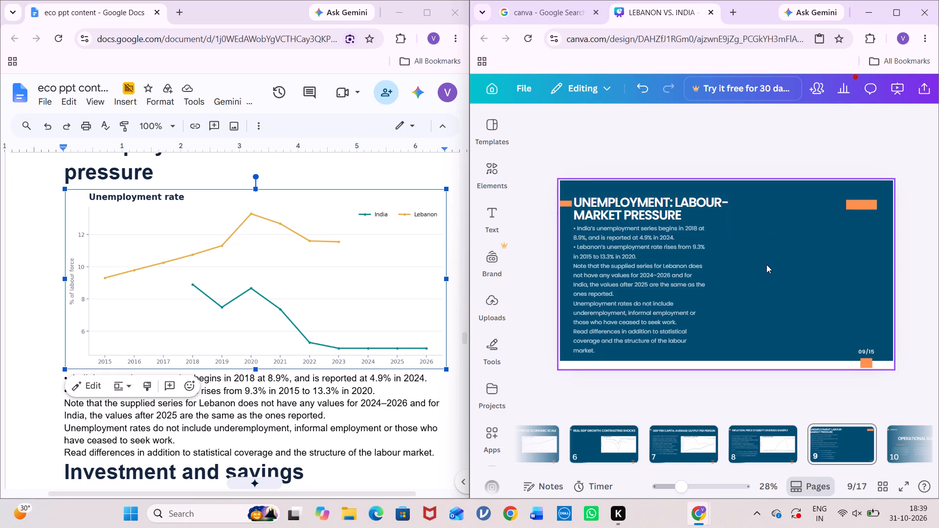
key(ctrl+v)
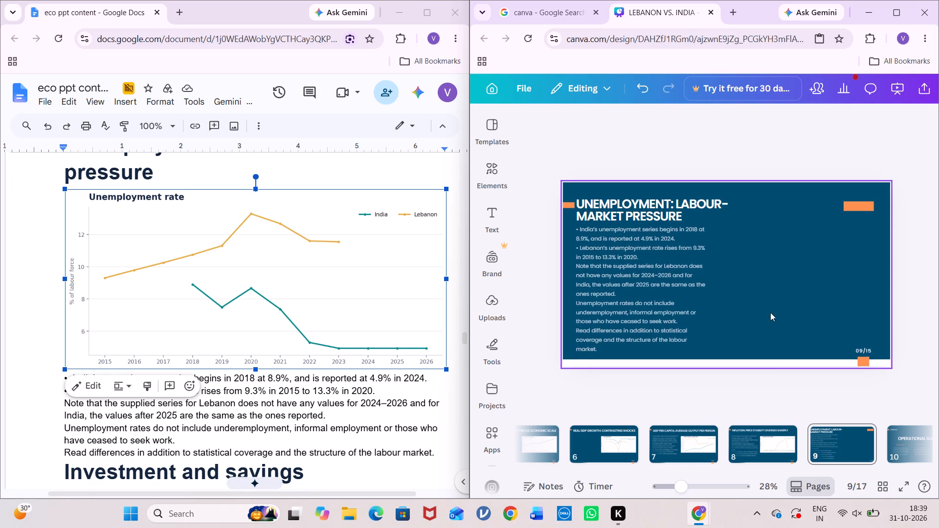
Replace slide 10's OPERATIONAL SUCCESS title with the document's heading "Investment and savings".
scroll(849, 438, left, 1)
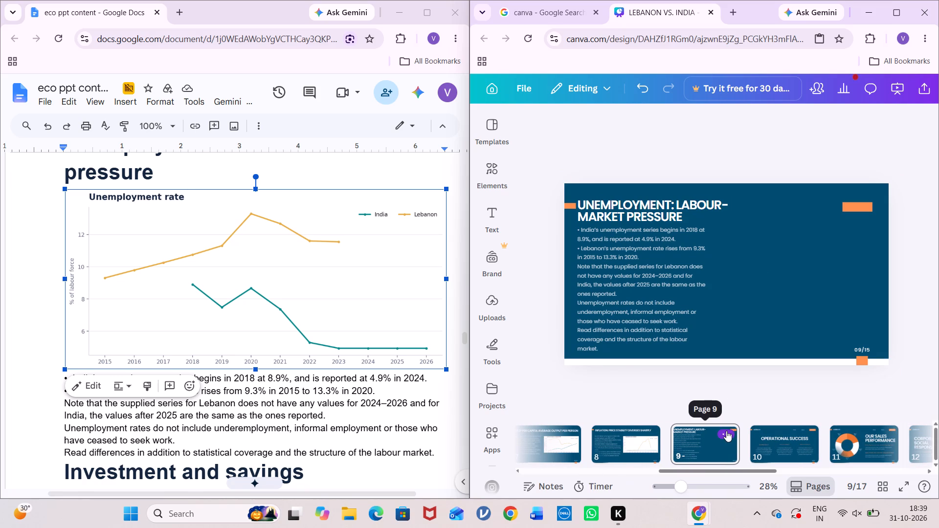
click(726, 431)
click(705, 447)
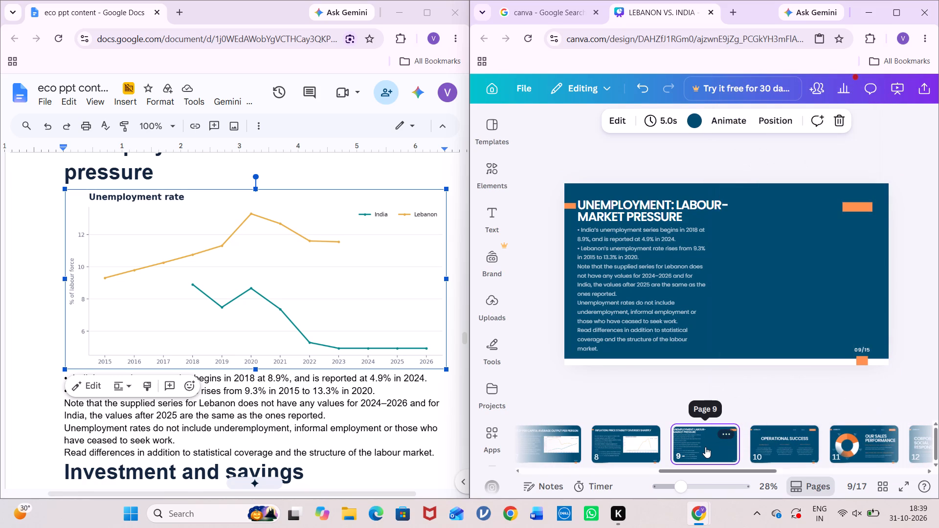
click(795, 432)
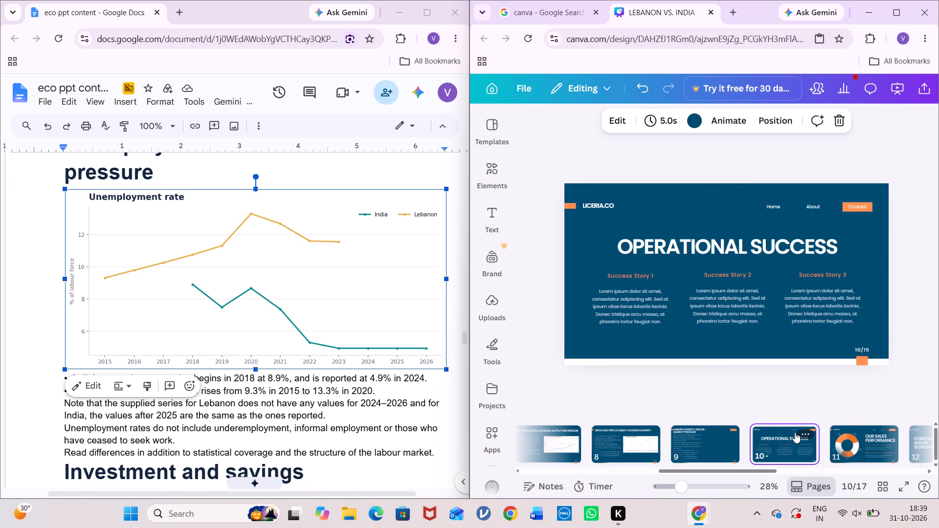
scroll(407, 326, down, 3)
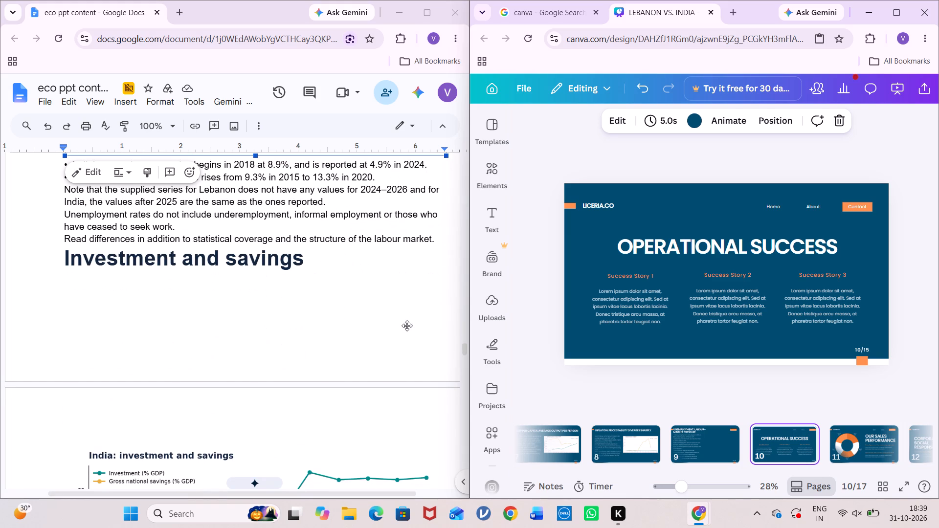
click(284, 261)
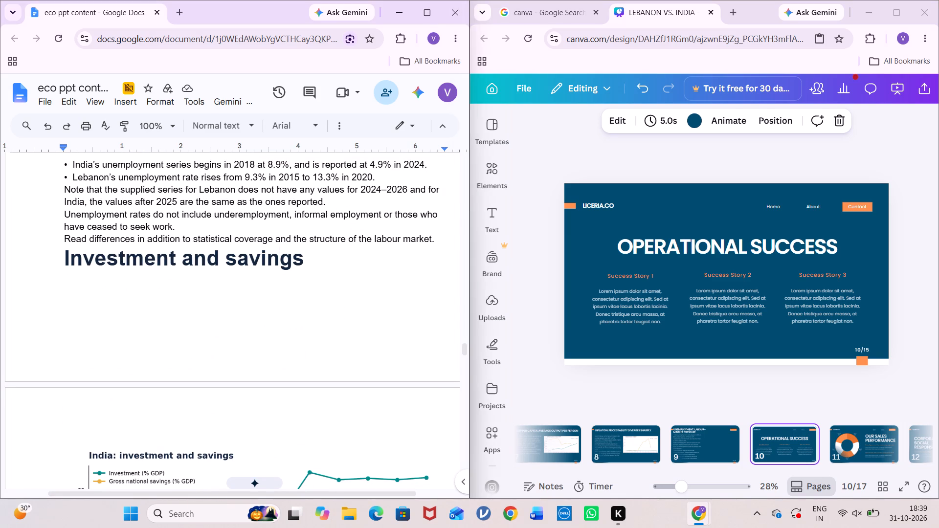
drag(55, 259, 324, 251)
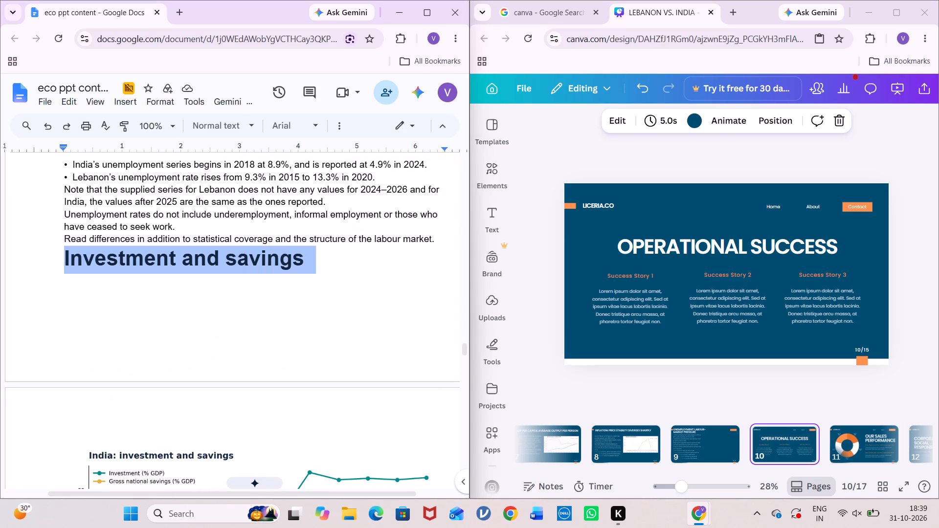
key(ctrl+c)
click(804, 234)
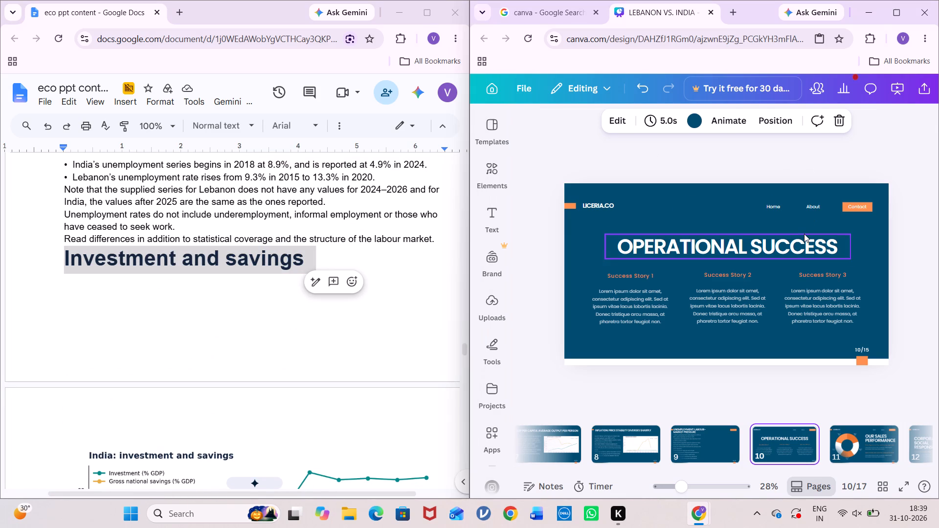
double_click(804, 234)
key(ctrl+v)
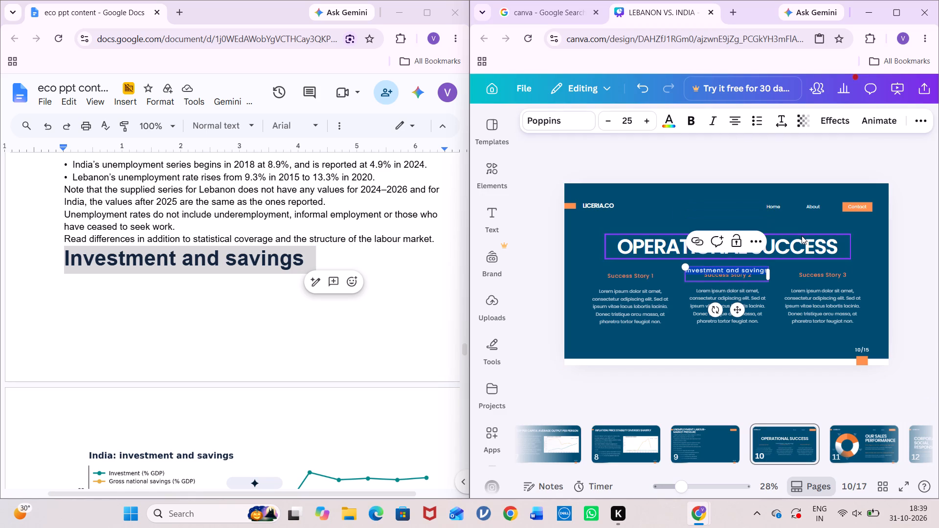
key(ctrl+z)
double_click(774, 253)
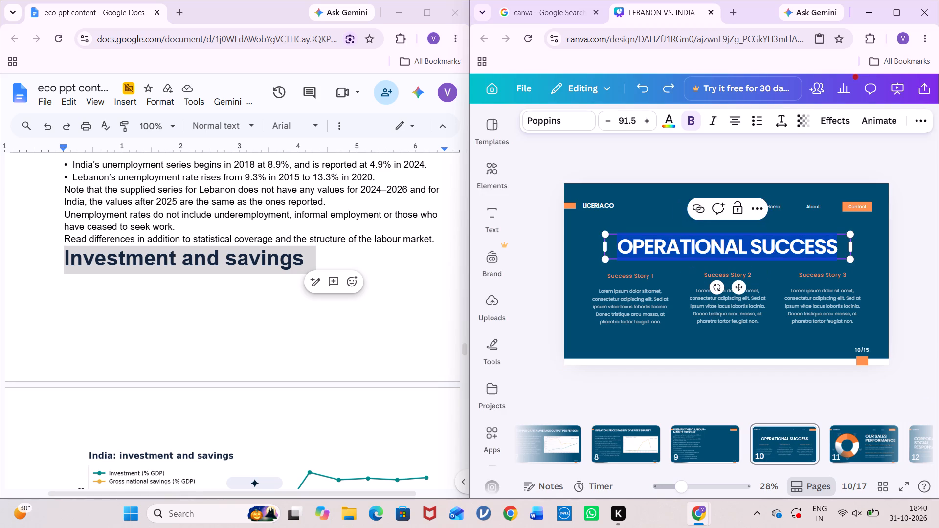
key(ctrl+v)
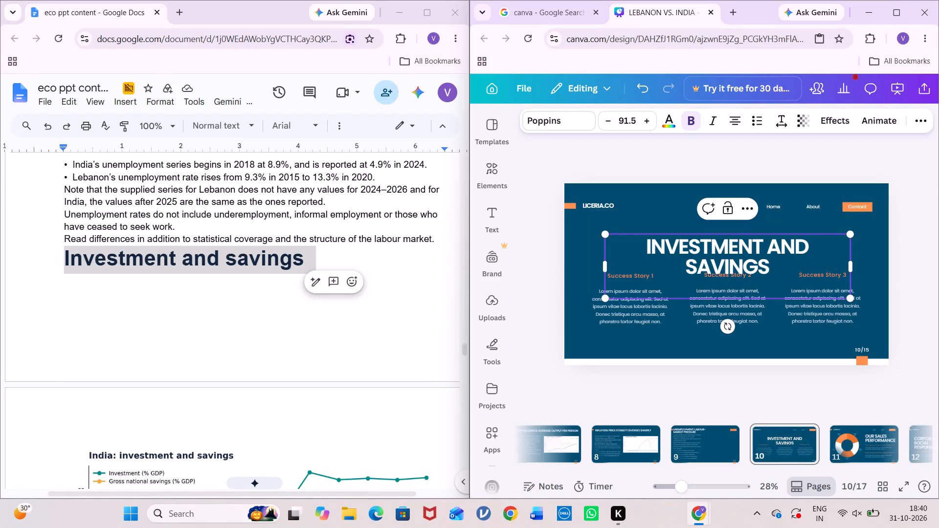
Shrink the slide 10 title to font size 57, widen its text box to fit one line, and move it up below the header texts.
drag(850, 296, 824, 276)
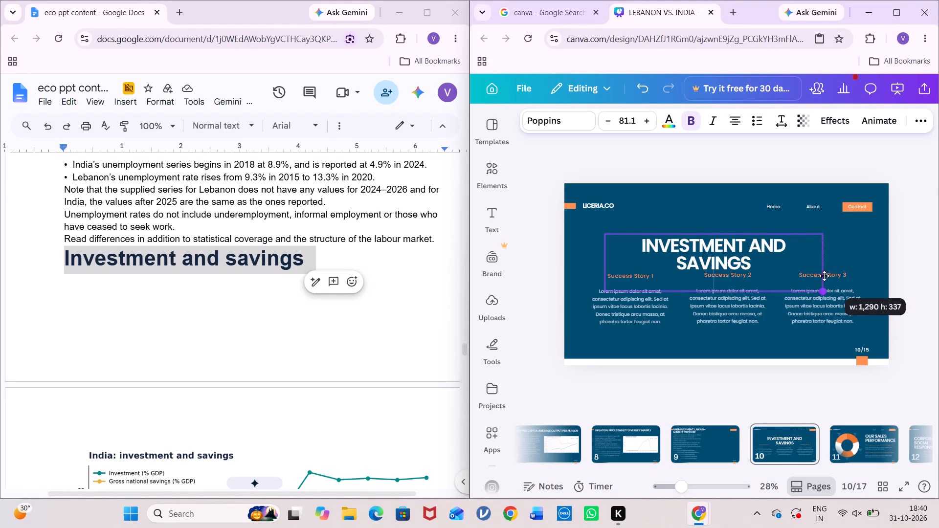
drag(824, 276, 776, 259)
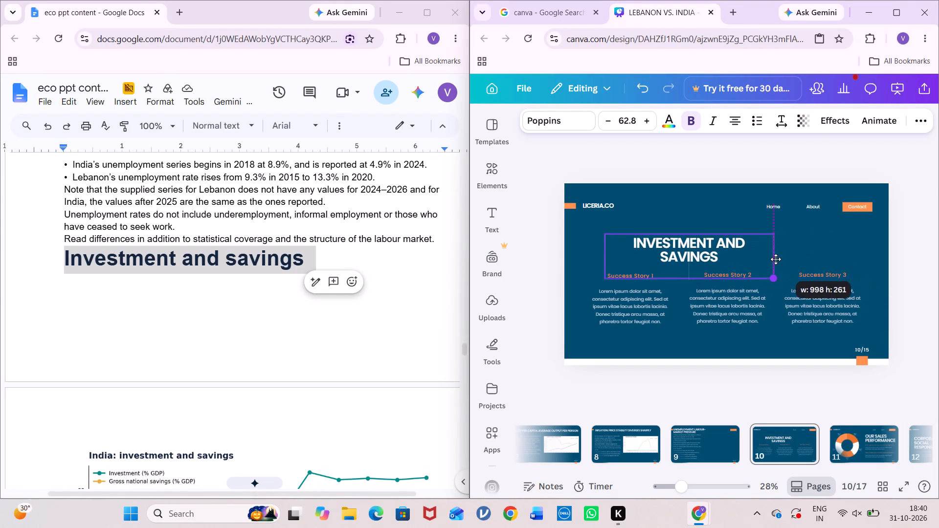
drag(776, 259, 766, 253)
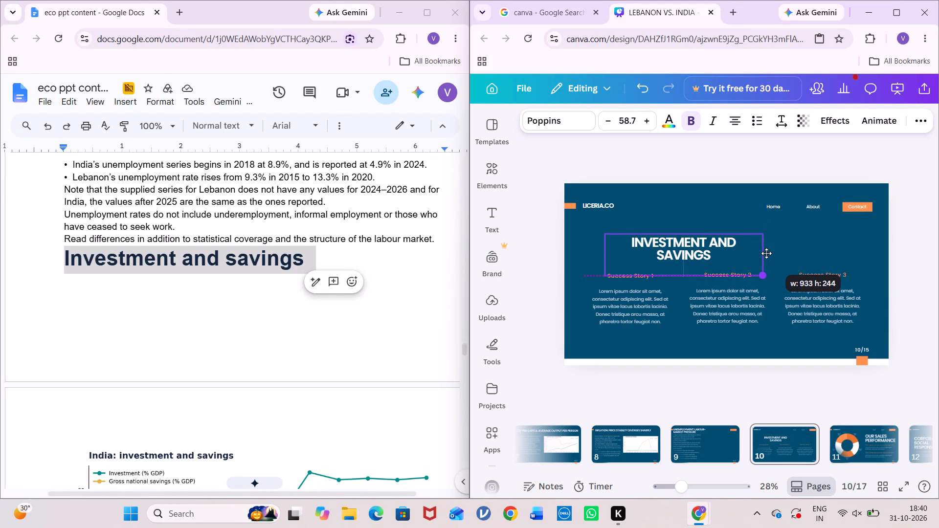
drag(766, 253, 760, 249)
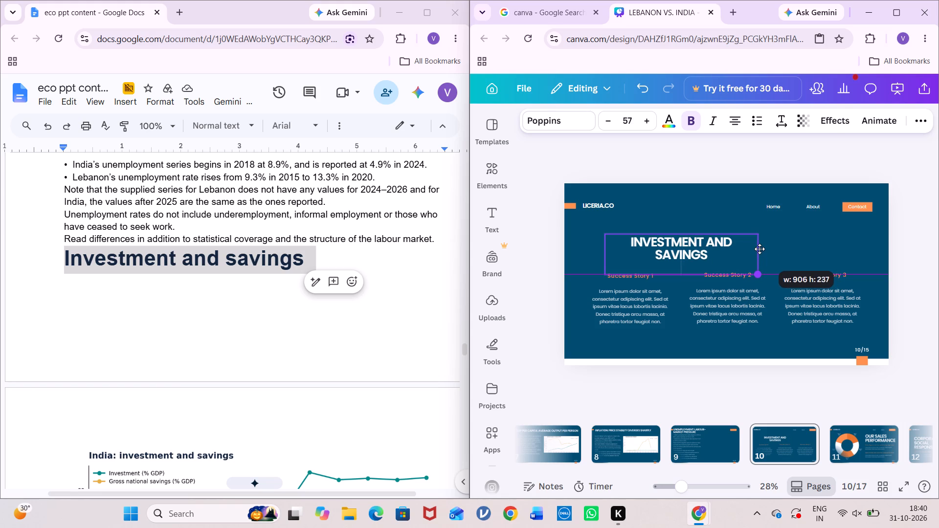
drag(760, 249, 760, 248)
drag(760, 253, 796, 253)
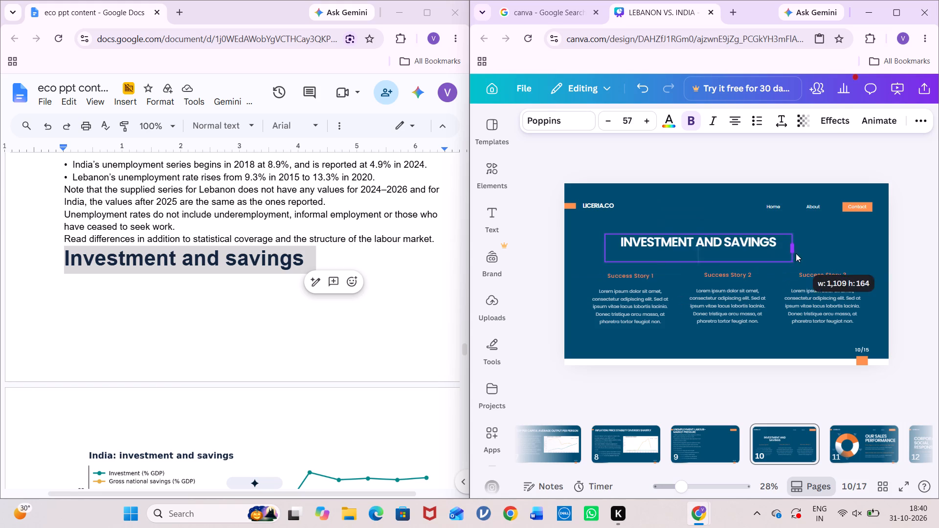
drag(796, 253, 834, 244)
drag(732, 289, 700, 257)
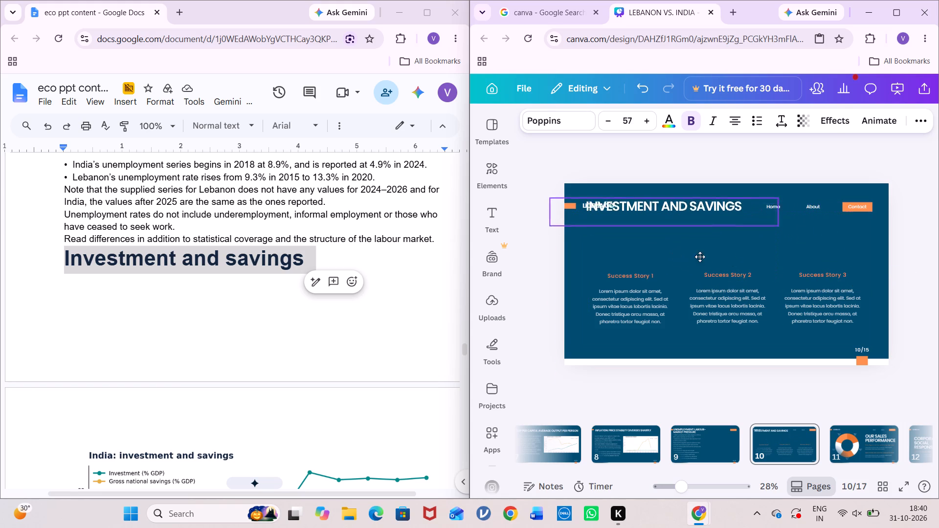
drag(700, 257, 757, 271)
Remove the LICERIA.CO, Home, About and Contact template texts from slide 10 by moving them off the page.
drag(606, 206, 606, 203)
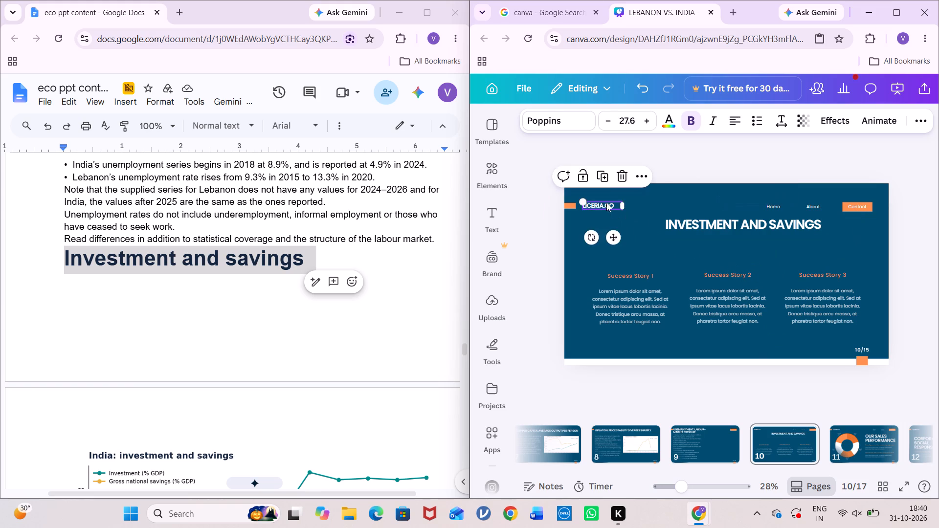
drag(606, 203, 637, 129)
drag(776, 206, 774, 195)
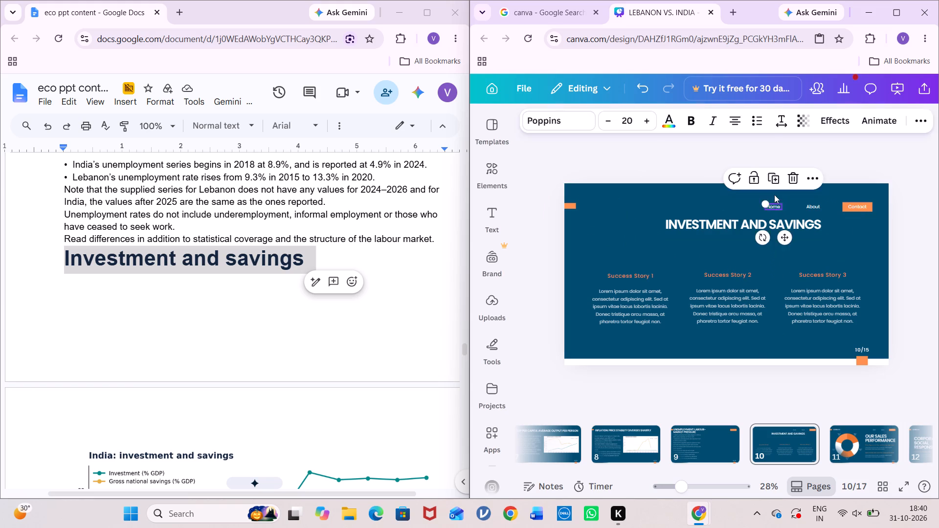
drag(774, 195, 771, 122)
drag(817, 203, 816, 170)
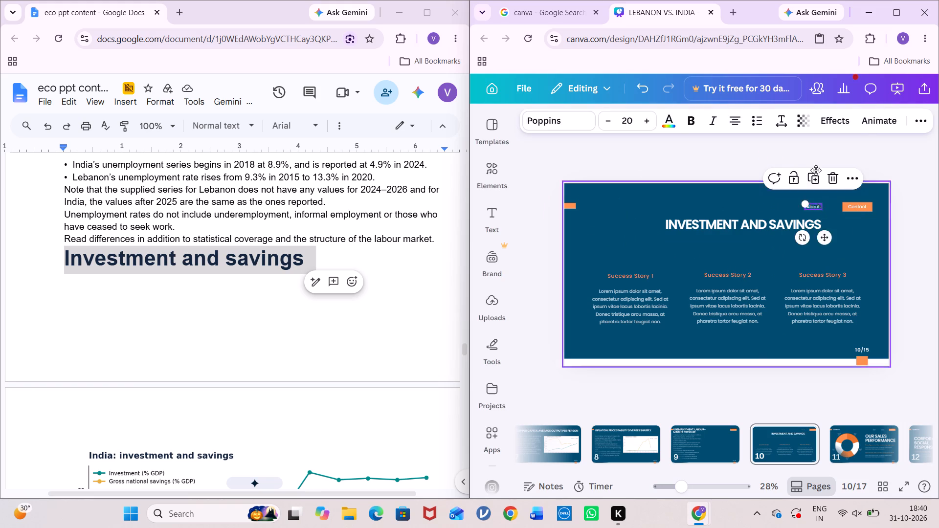
drag(816, 170, 811, 137)
drag(869, 204, 866, 147)
Move the INVESTMENT AND SAVINGS title up beside the small orange accent on slide 10.
drag(794, 227, 722, 212)
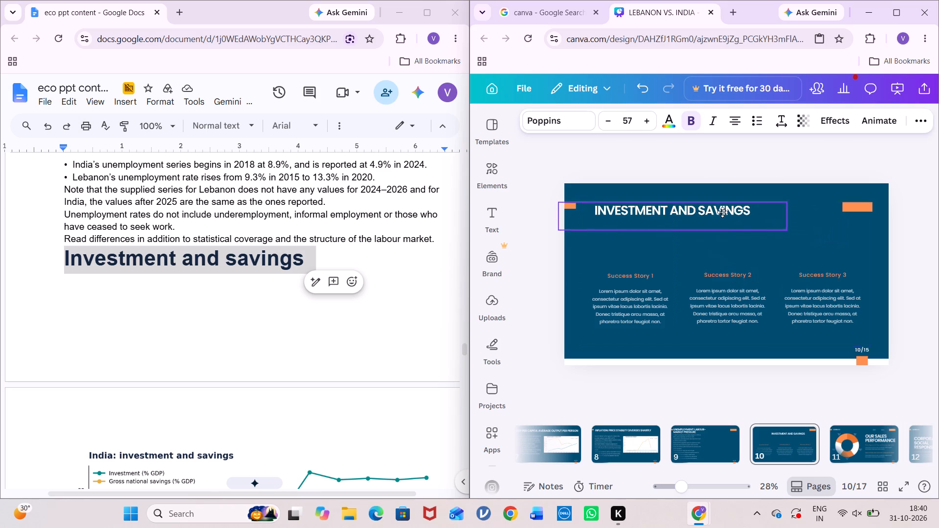
drag(722, 212, 718, 211)
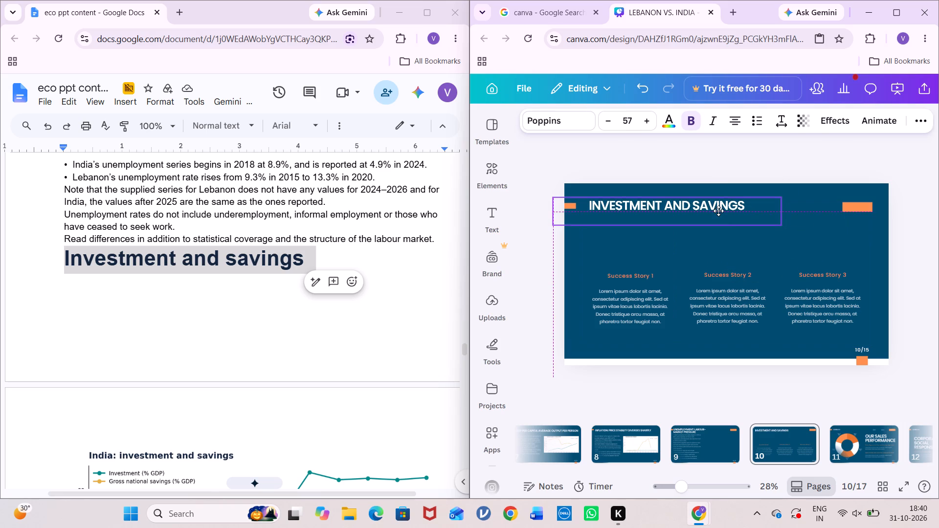
drag(718, 211, 718, 212)
click(718, 212)
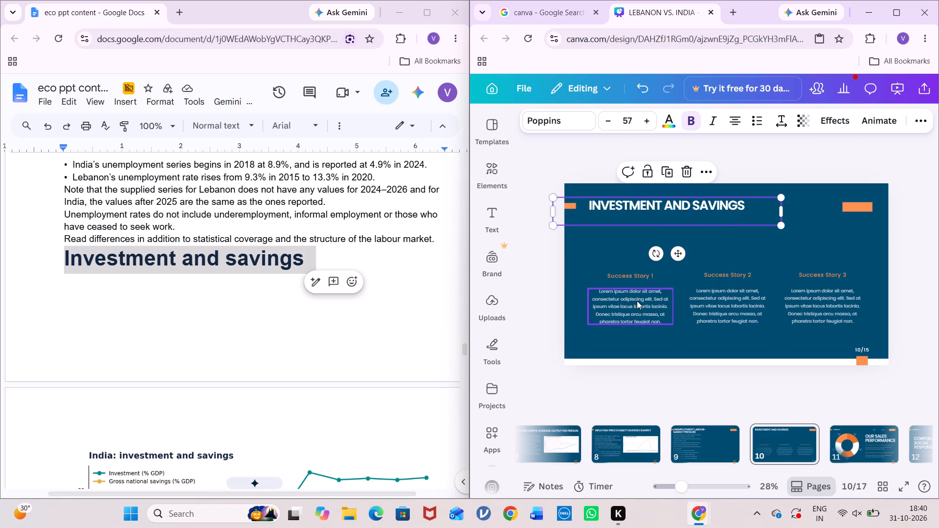
Remove the Success Story 1, 2 and 3 subheadings from slide 10 by moving them off the page.
drag(641, 278, 509, 318)
drag(716, 274, 852, 159)
drag(827, 275, 922, 208)
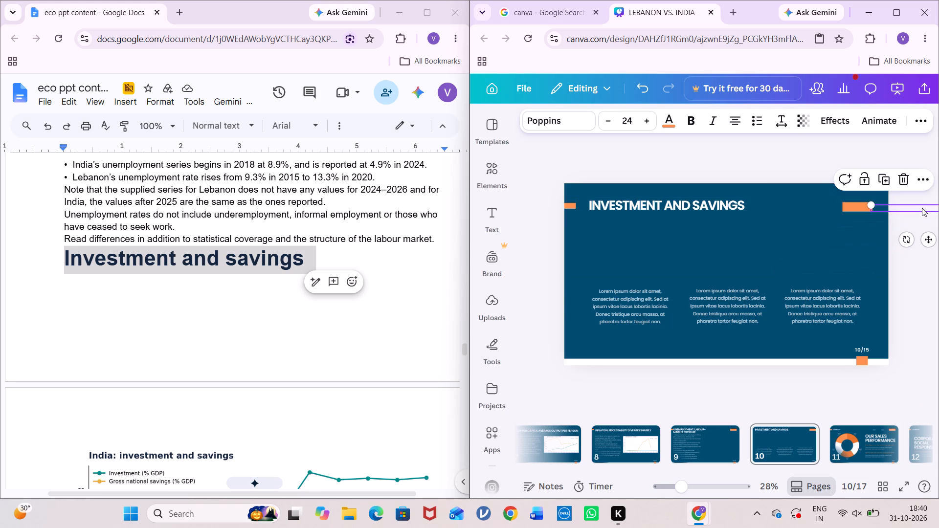
drag(883, 209, 924, 200)
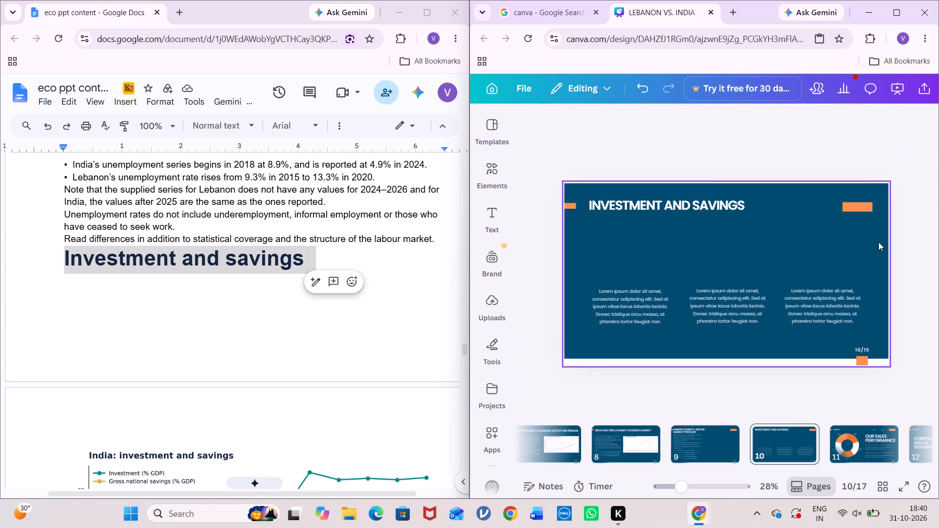
Delete the lorem ipsum placeholder paragraph of the third column on slide 10.
click(829, 309)
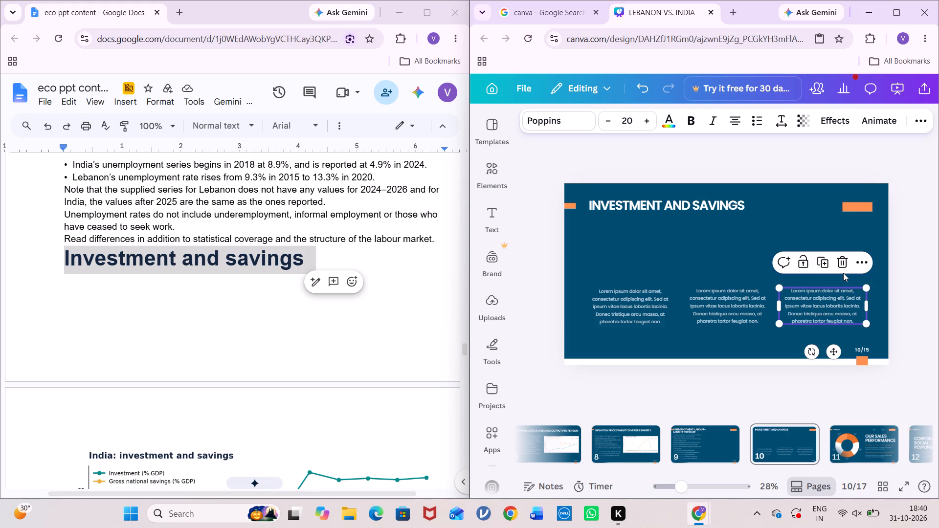
click(843, 267)
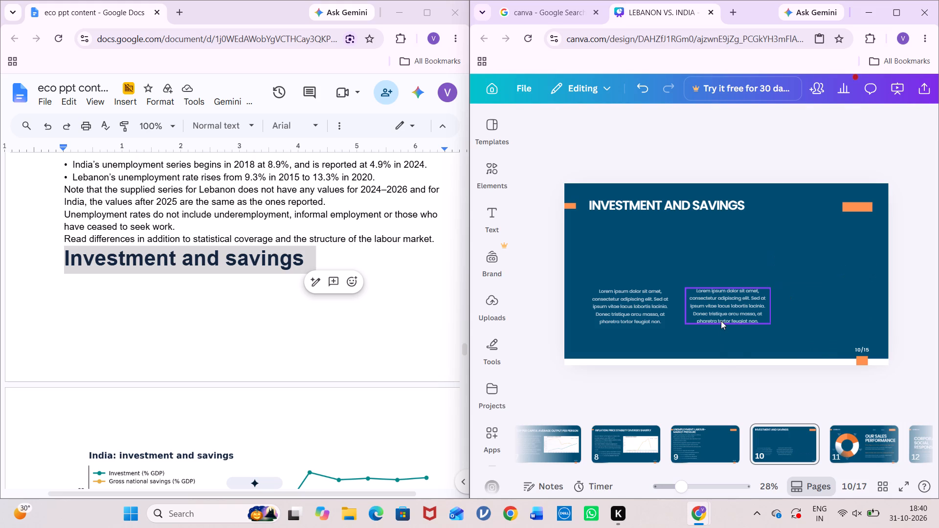
Delete the lorem ipsum placeholder paragraph of the middle column on slide 10.
click(721, 321)
click(743, 258)
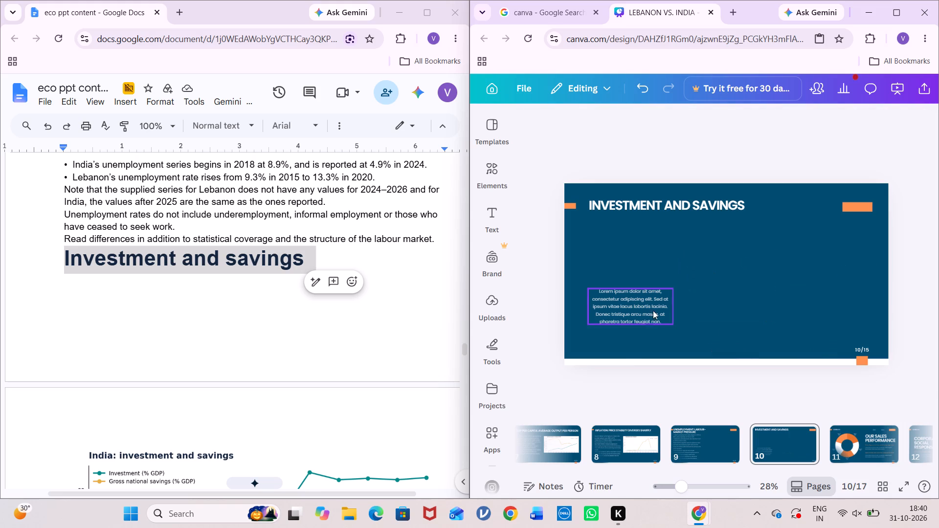
Move the remaining lorem ipsum paragraph up beneath the INVESTMENT AND SAVINGS title and set its font size to 24.
drag(643, 318, 652, 270)
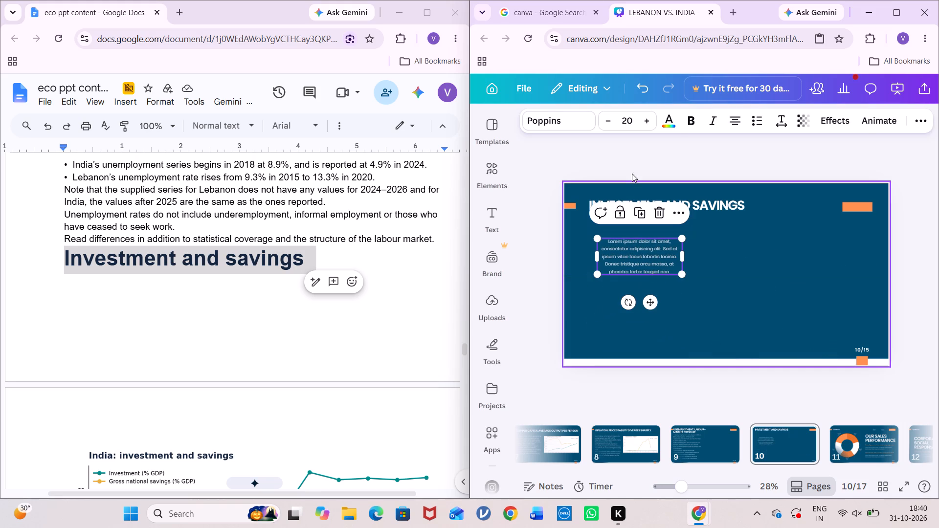
click(642, 121)
click(642, 121)
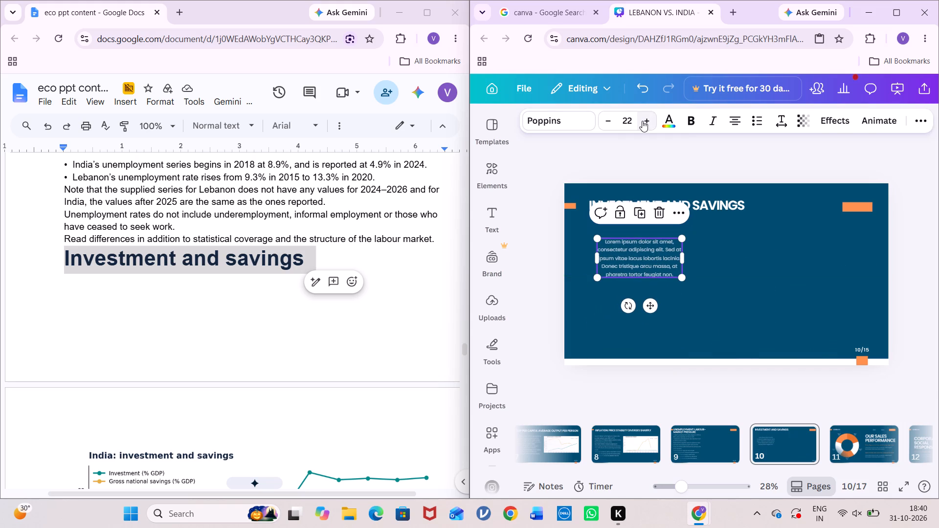
click(642, 121)
click(642, 121)
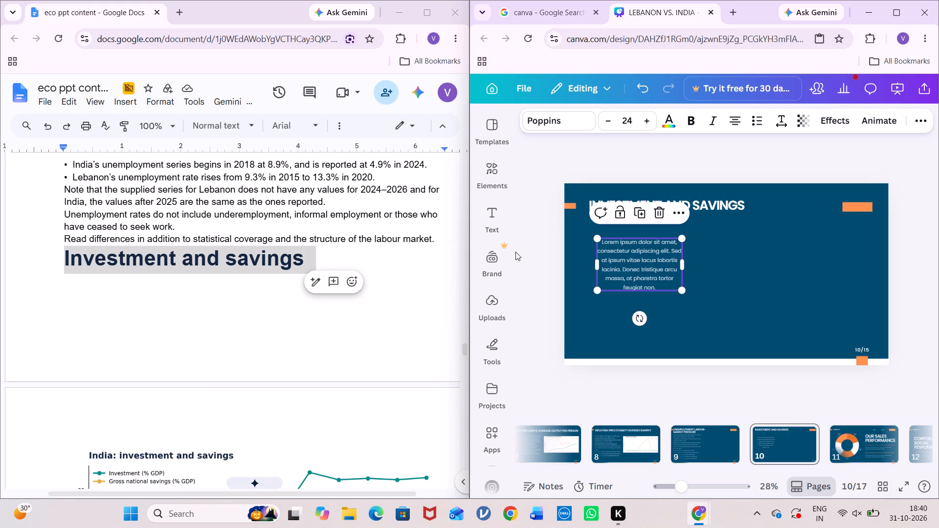
Replace the slide 10 placeholder with the document's investment and savings text, from India's 2024 investment through the Lebanon savings bullet.
scroll(344, 342, down, 6)
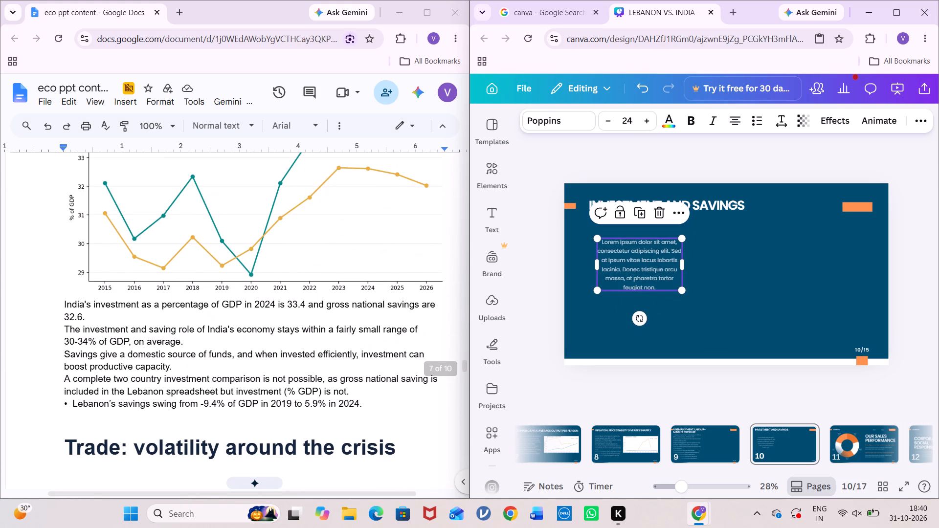
drag(57, 303, 372, 408)
key(ctrl+c)
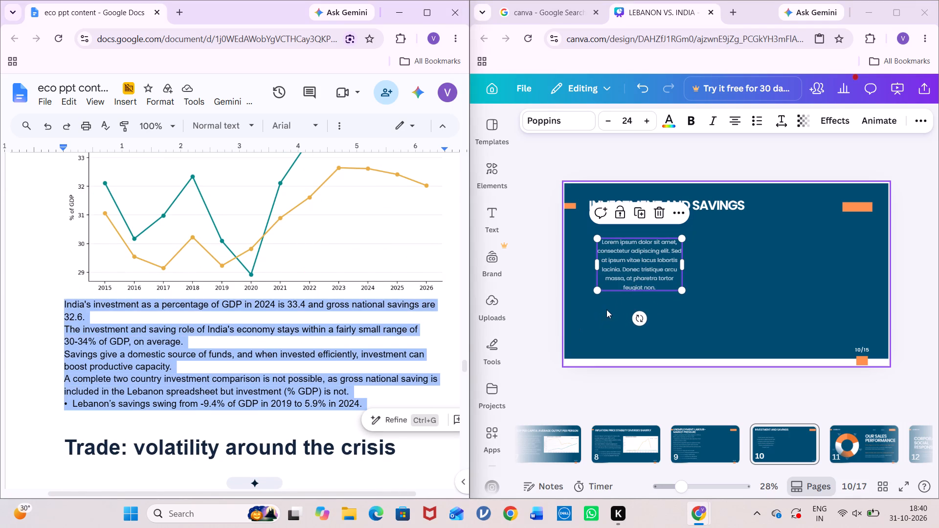
double_click(617, 278)
key(ctrl+v)
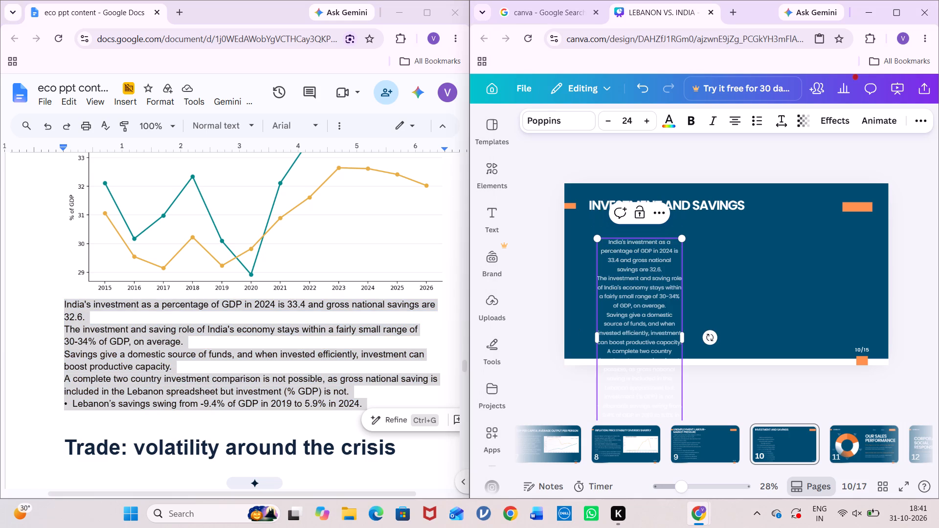
Scale the pasted text box down to font size 15, widen it, and position it just below the slide 10 title.
click(652, 312)
drag(652, 312, 648, 239)
drag(648, 239, 642, 187)
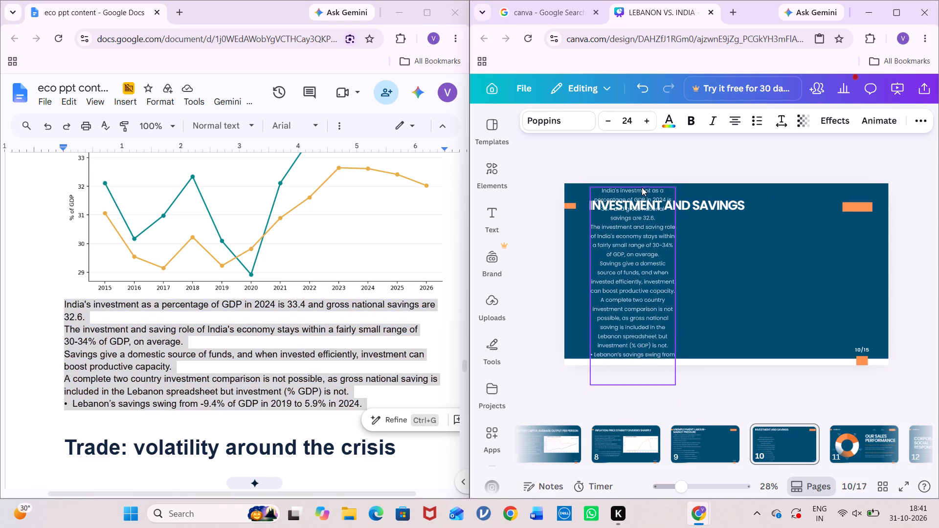
drag(642, 187, 642, 188)
drag(677, 387, 640, 289)
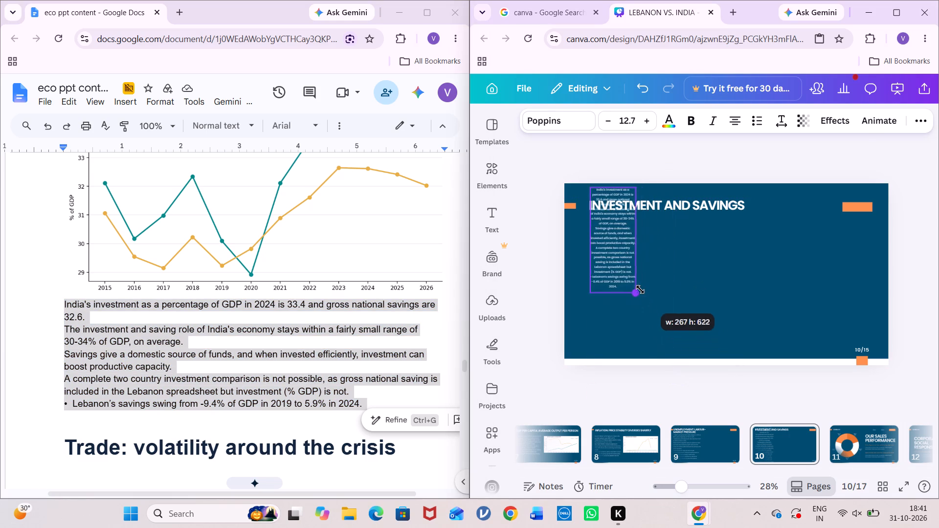
drag(640, 289, 650, 310)
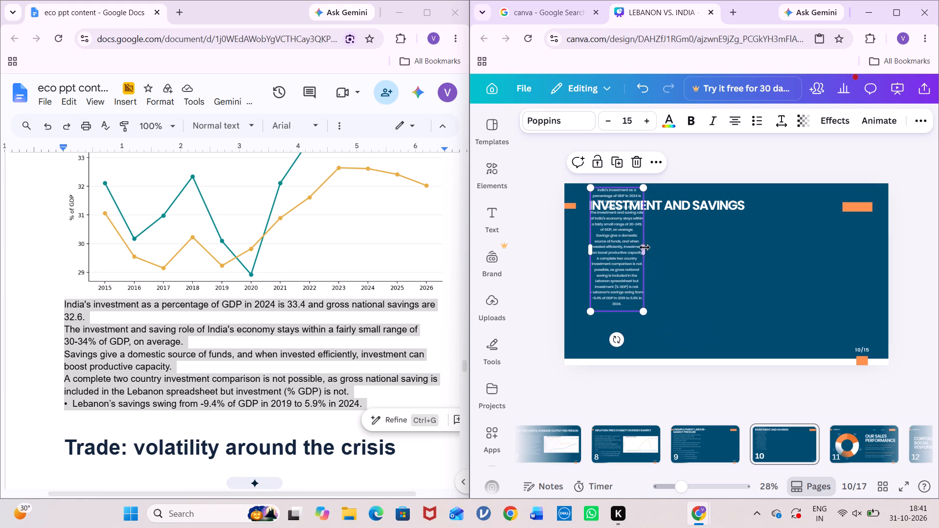
drag(646, 246, 715, 264)
drag(680, 225, 680, 260)
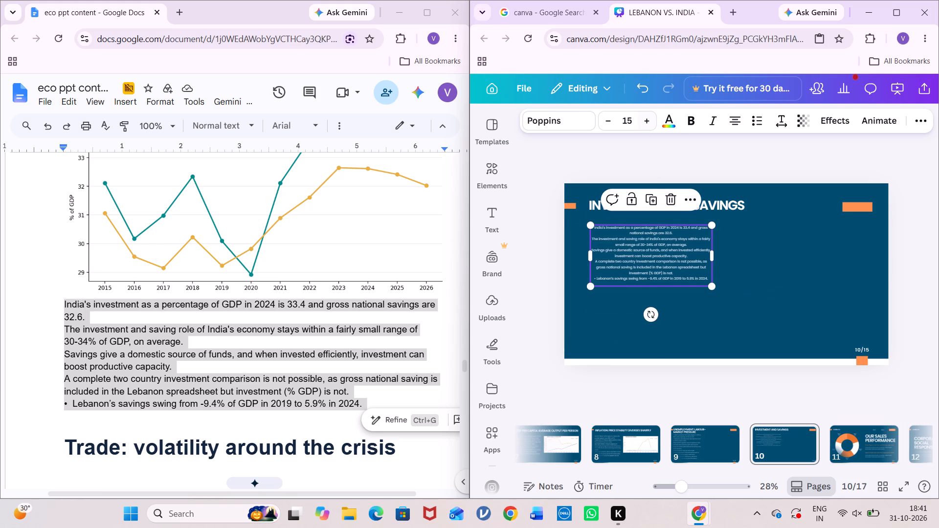
Set the slide 10 body text to size 24, widen its box, and shift it closer to the slide's left edge.
click(636, 123)
key(BackSpace)
text(24)
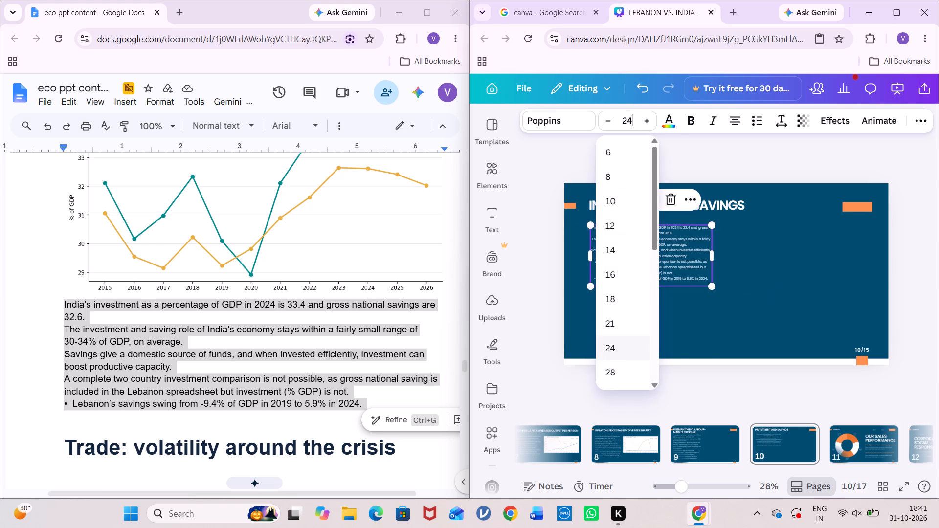
key(Return)
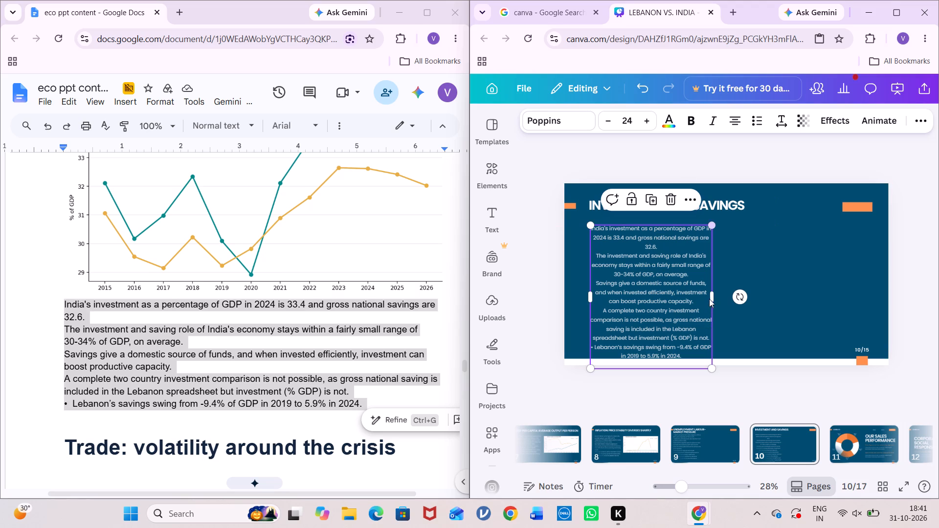
drag(715, 294, 744, 294)
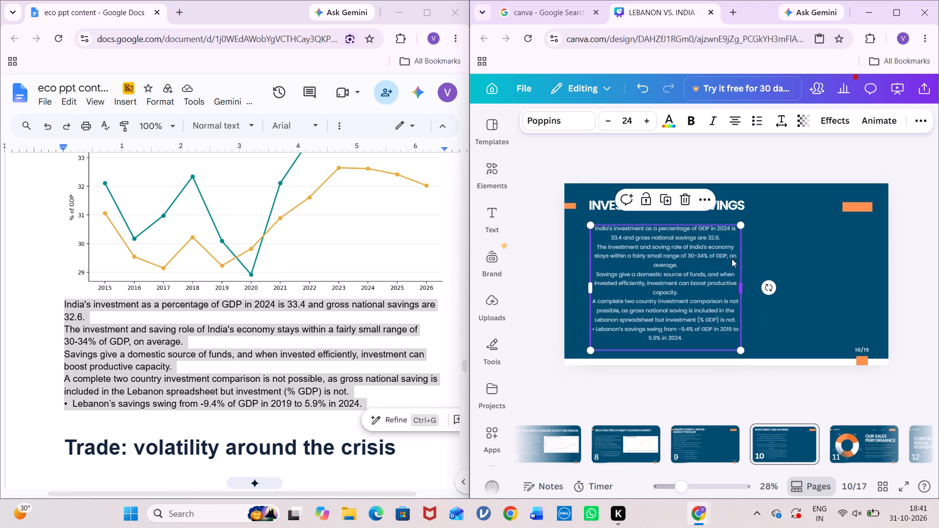
drag(738, 229, 724, 226)
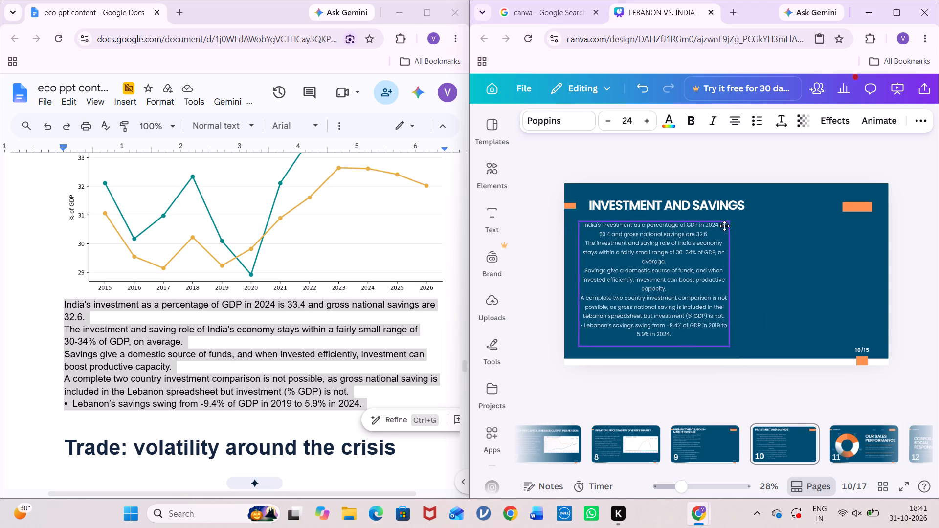
drag(724, 226, 724, 226)
Copy the India: investment and savings chart from the document and insert it on slide 10 from the uploaded images.
click(355, 224)
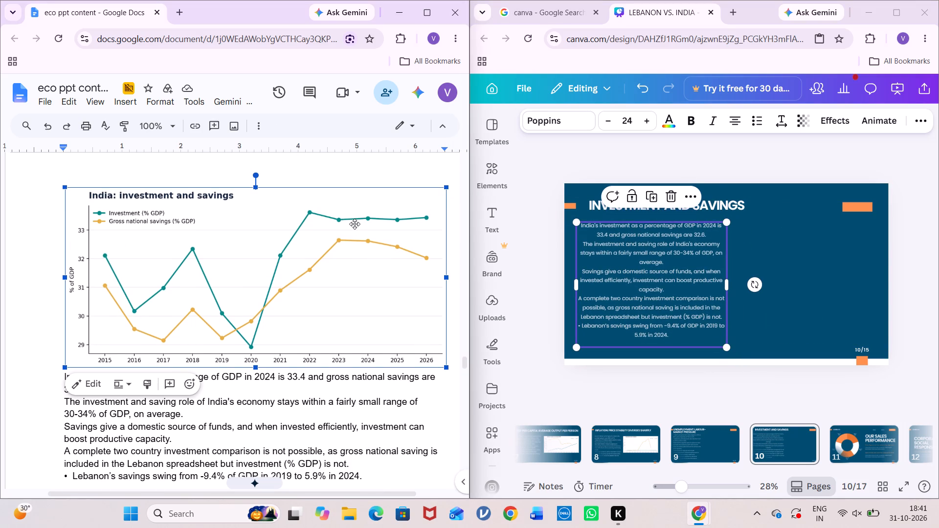
right_click(355, 224)
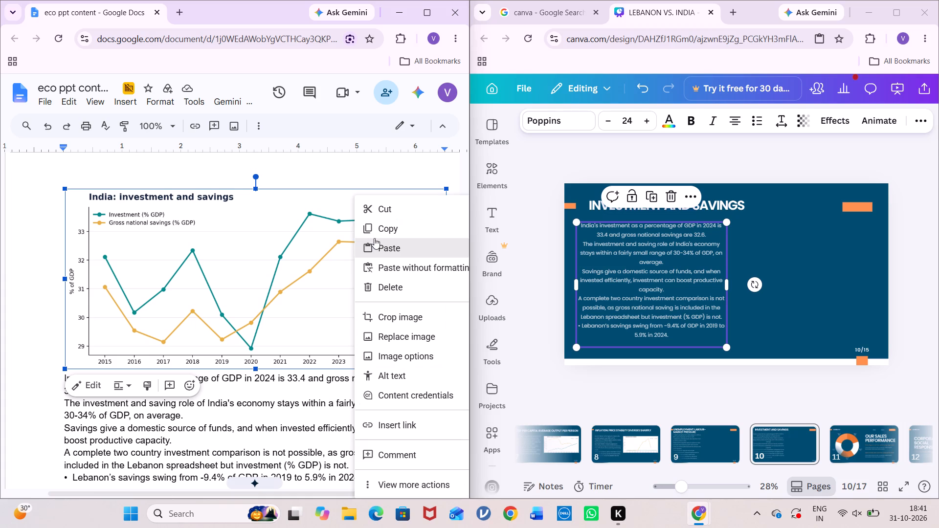
click(406, 230)
click(817, 262)
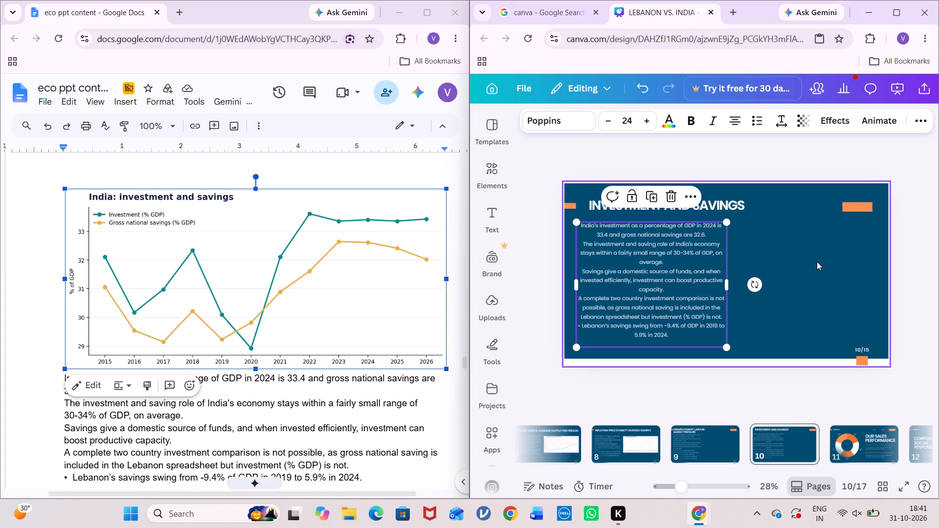
key(ctrl+v)
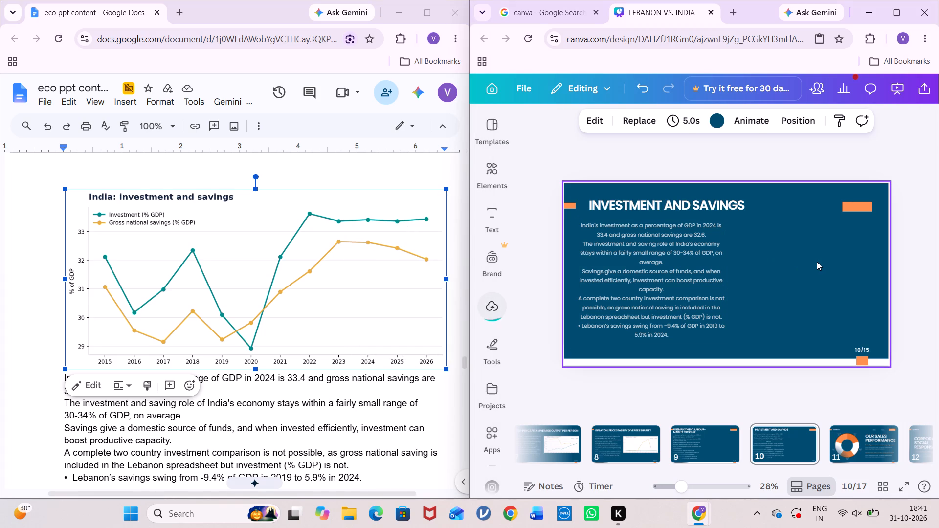
click(492, 301)
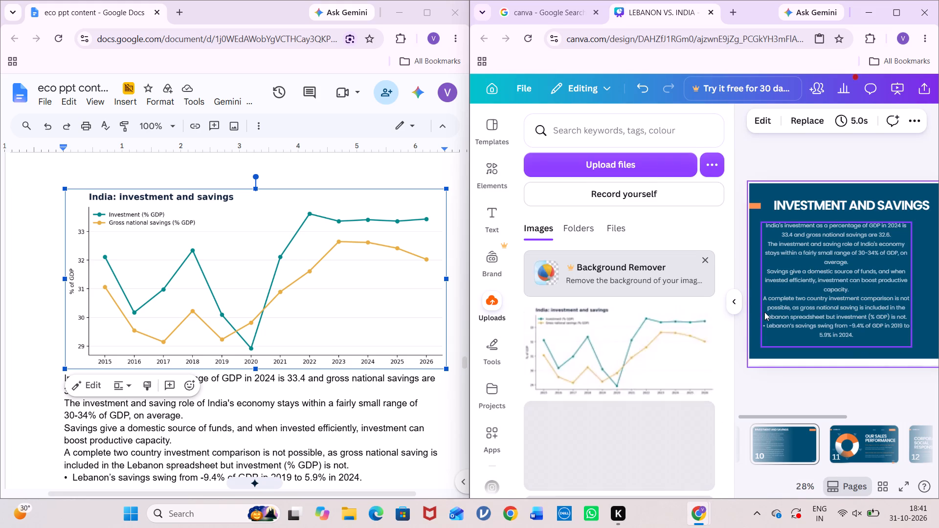
click(676, 347)
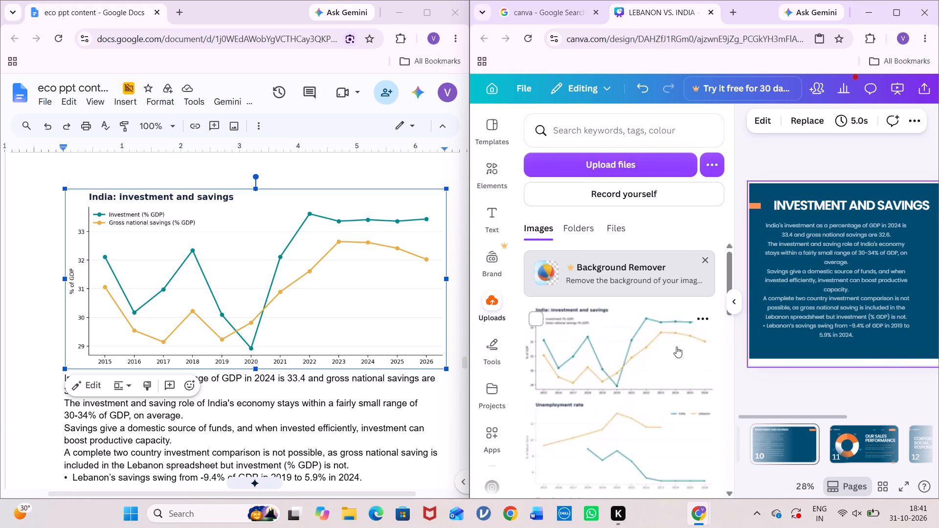
click(806, 384)
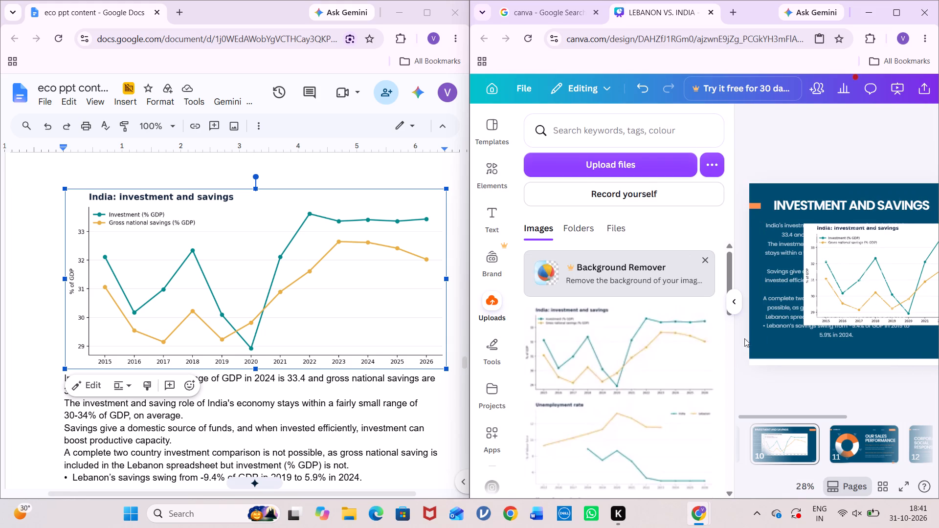
click(733, 308)
Shrink the investment and savings chart, place it to the right of the body text, and nudge the text away from it.
click(745, 272)
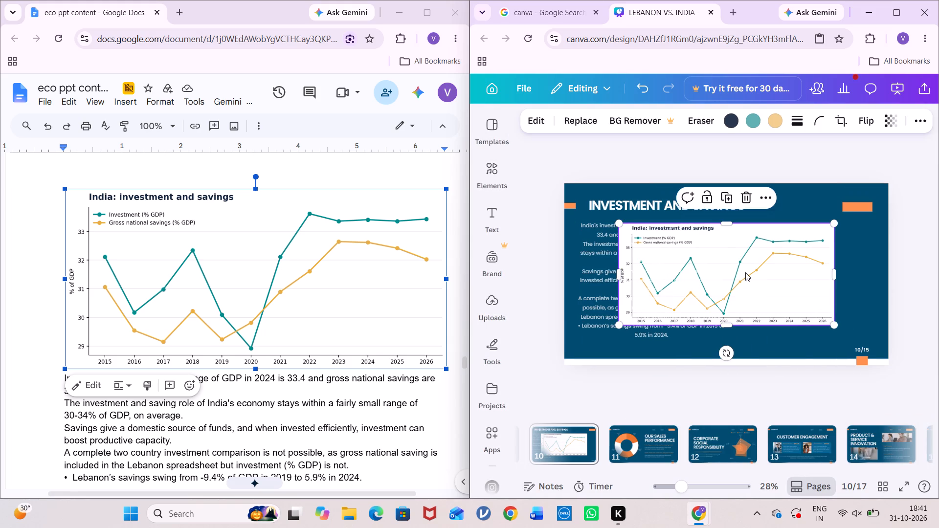
drag(616, 328, 685, 318)
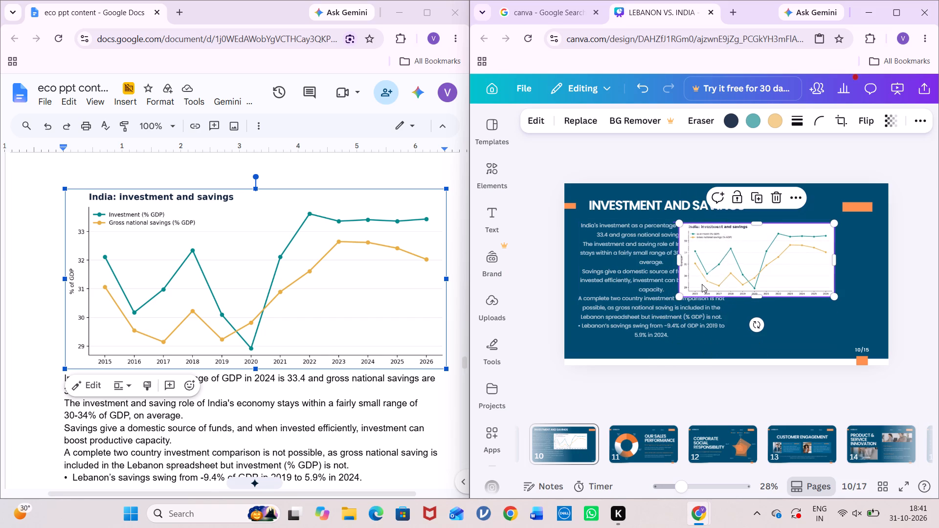
drag(741, 247, 792, 256)
click(781, 315)
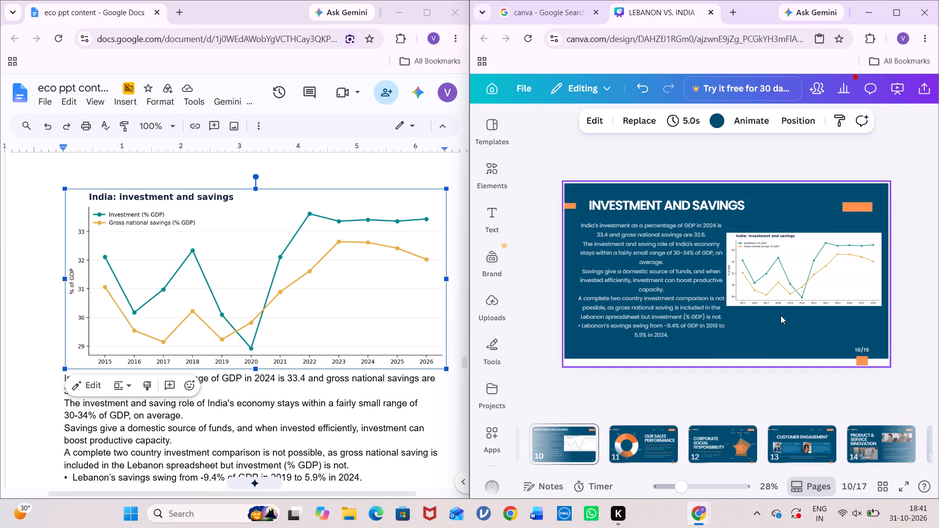
drag(701, 293, 694, 292)
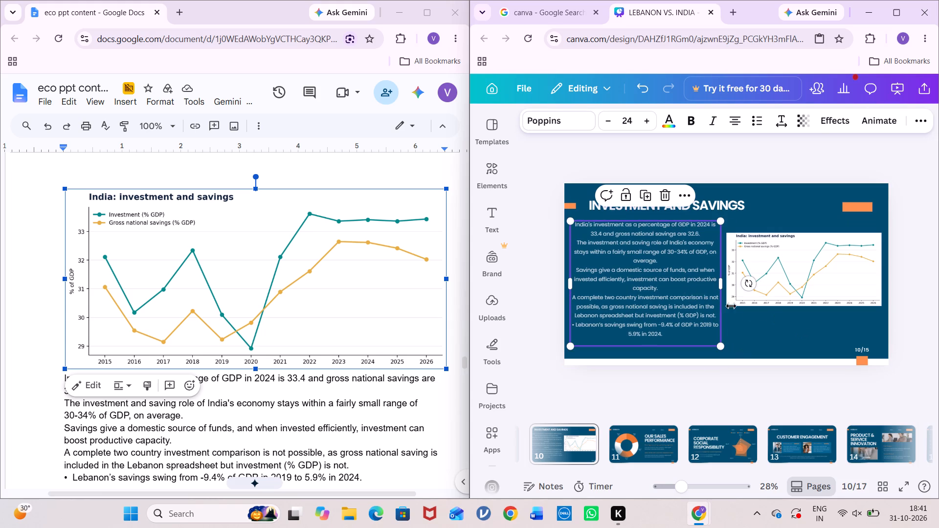
Insert the uploaded Unemployment rate chart on slide 9, UNEMPLOYMENT: LABOUR-MARKET PRESSURE.
scroll(627, 450, right, 1)
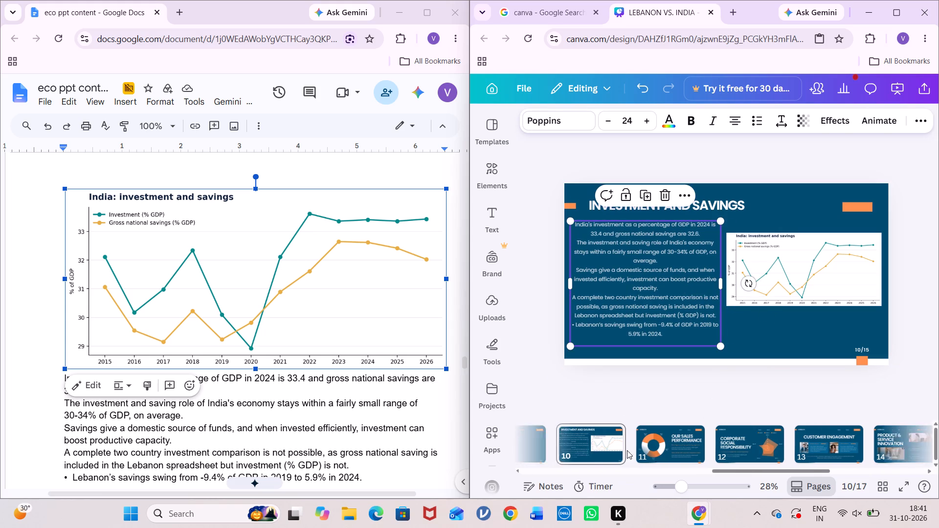
scroll(627, 450, right, 3)
click(622, 450)
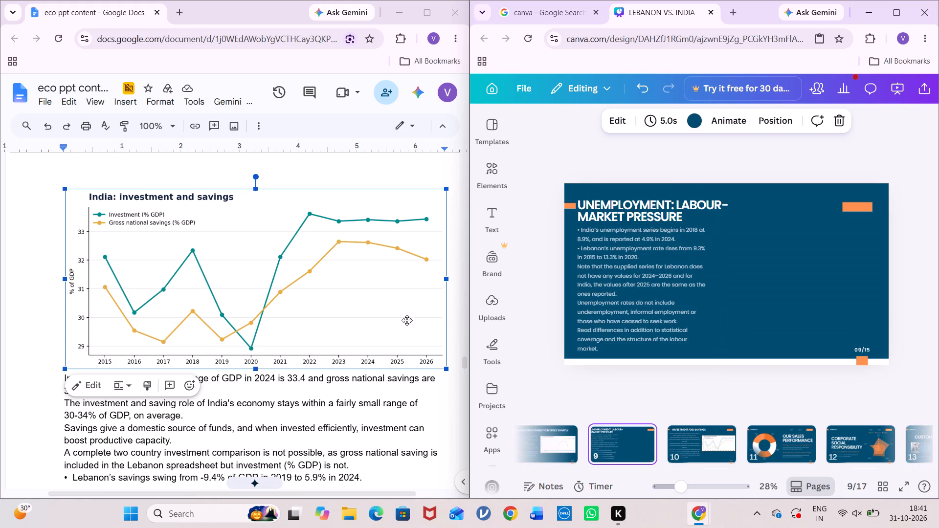
scroll(358, 296, up, 6)
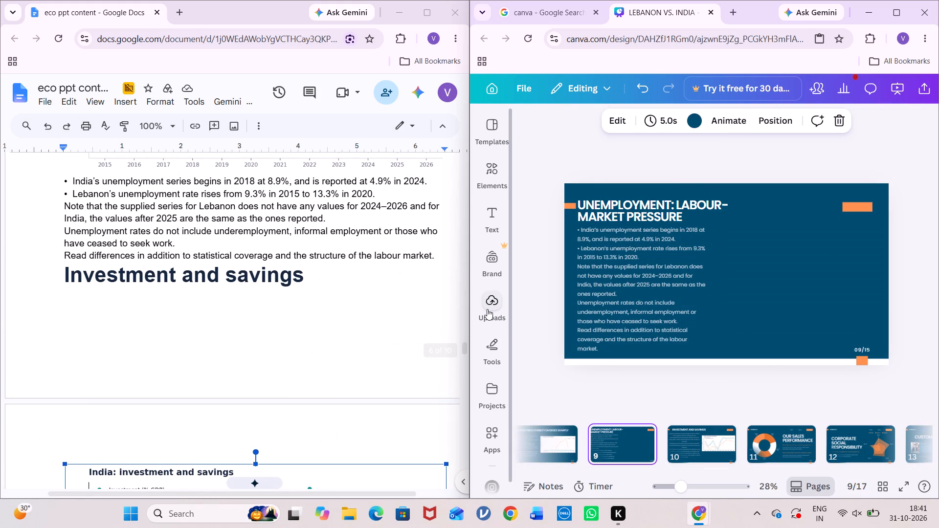
click(487, 309)
click(622, 440)
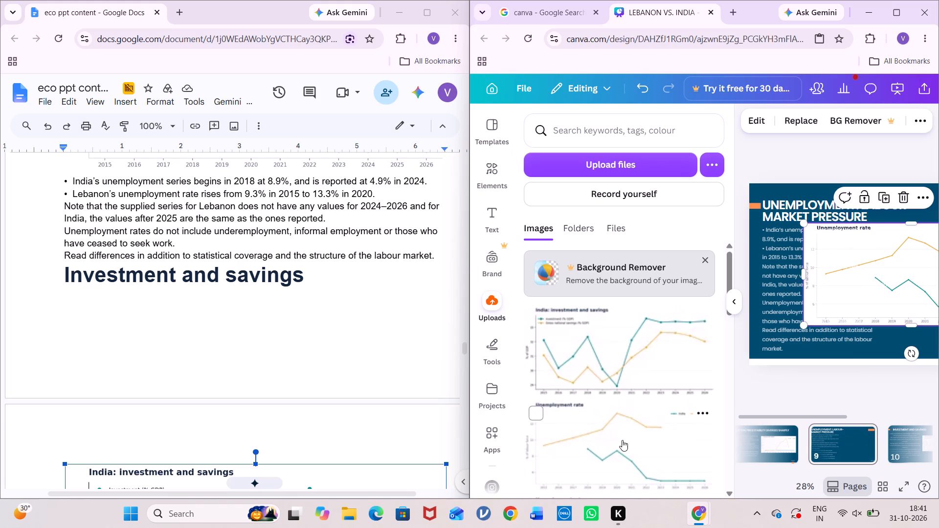
click(844, 394)
click(730, 303)
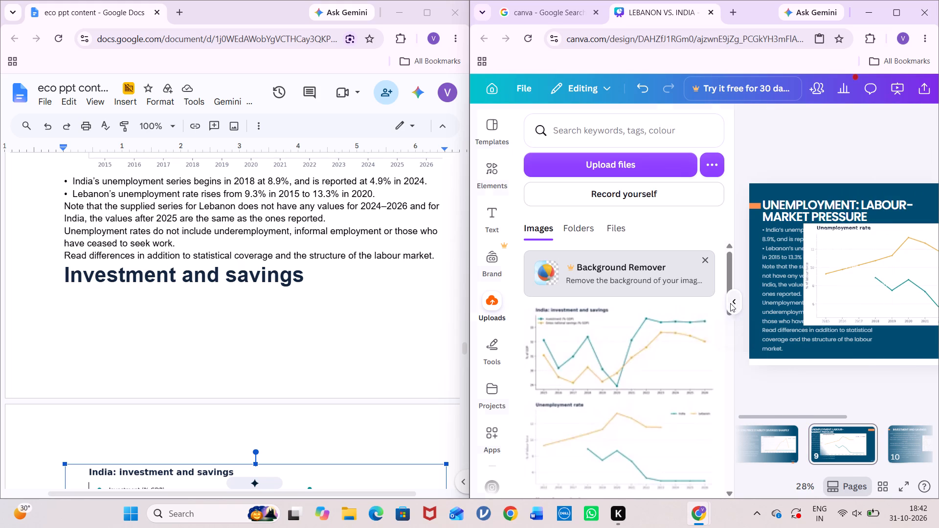
Shrink the Unemployment rate chart to about 1,076 by 509 and place it right of the slide 9 text, against the slide's edge.
click(747, 296)
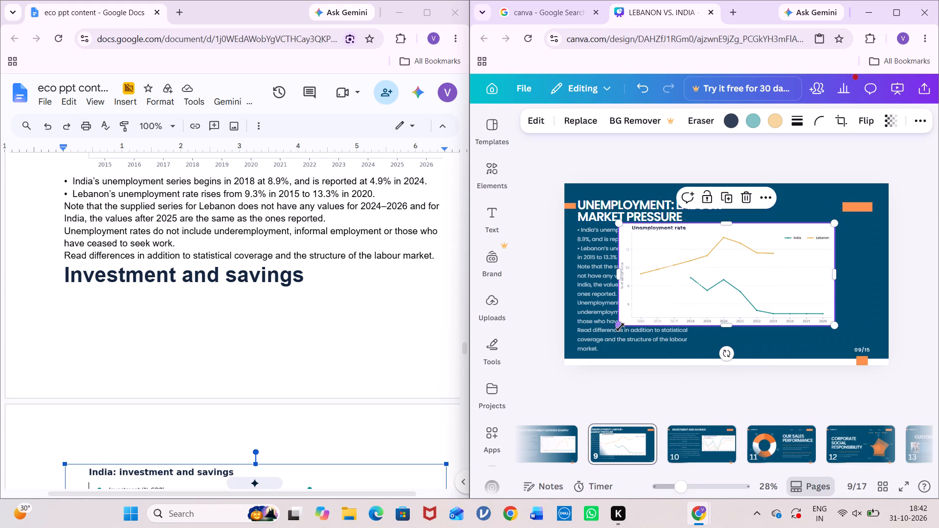
drag(620, 327, 656, 326)
drag(761, 255, 824, 258)
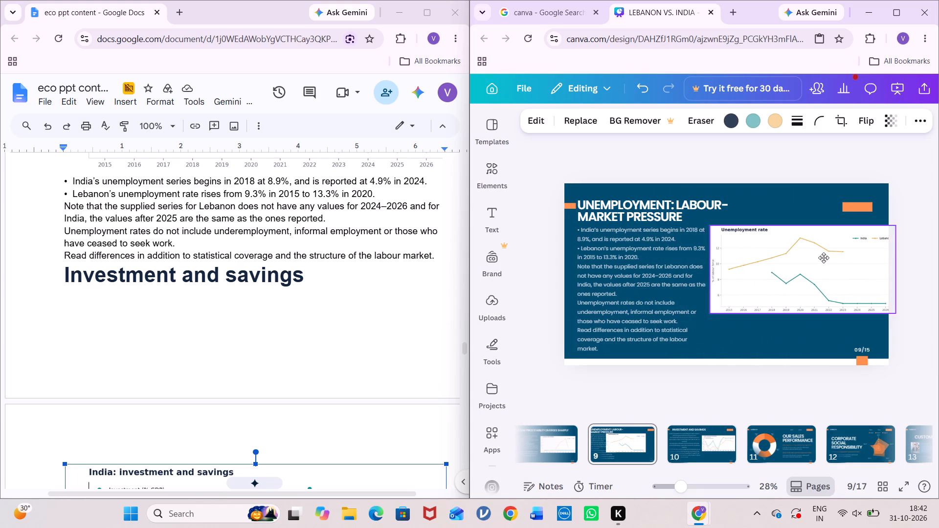
drag(824, 258, 816, 264)
drag(705, 315, 712, 315)
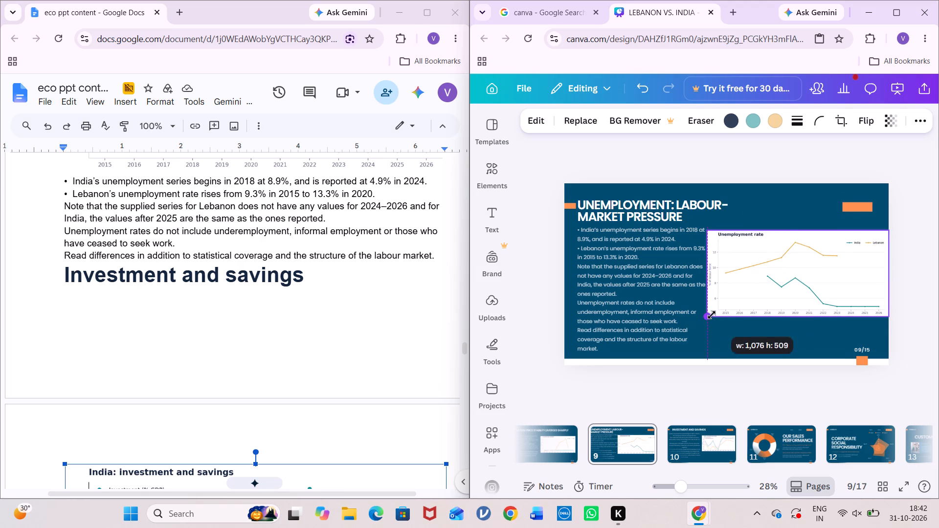
drag(712, 315, 712, 315)
click(804, 275)
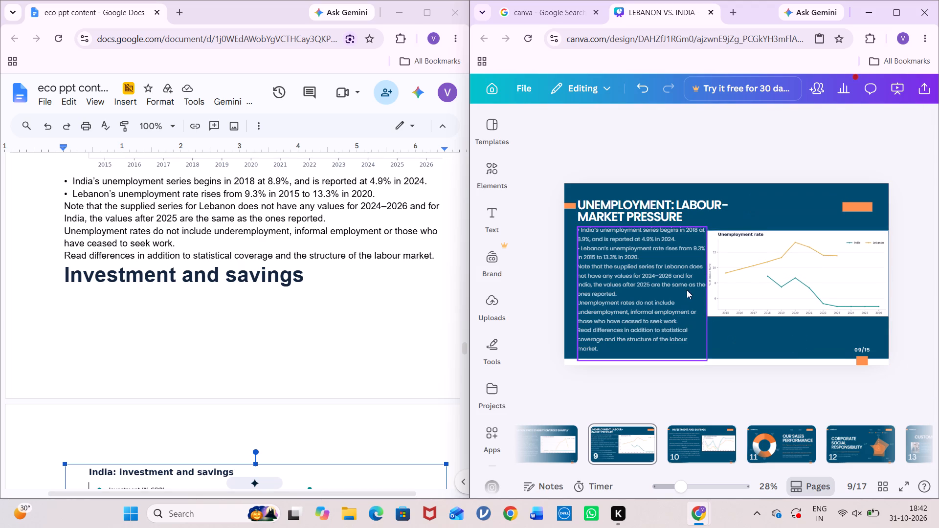
Nudge the slide 9 body text and Unemployment rate chart left so the chart sits clear of the slide's edge.
drag(666, 290, 661, 288)
click(778, 296)
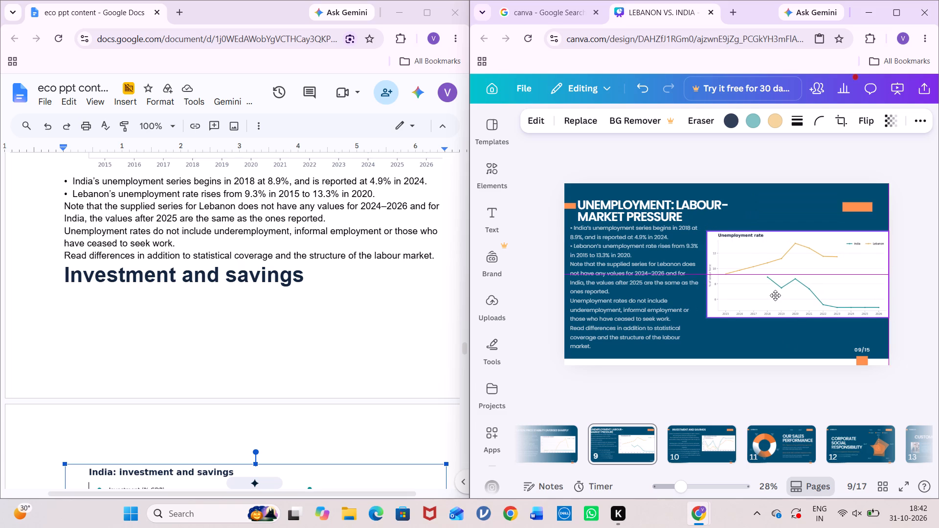
click(908, 259)
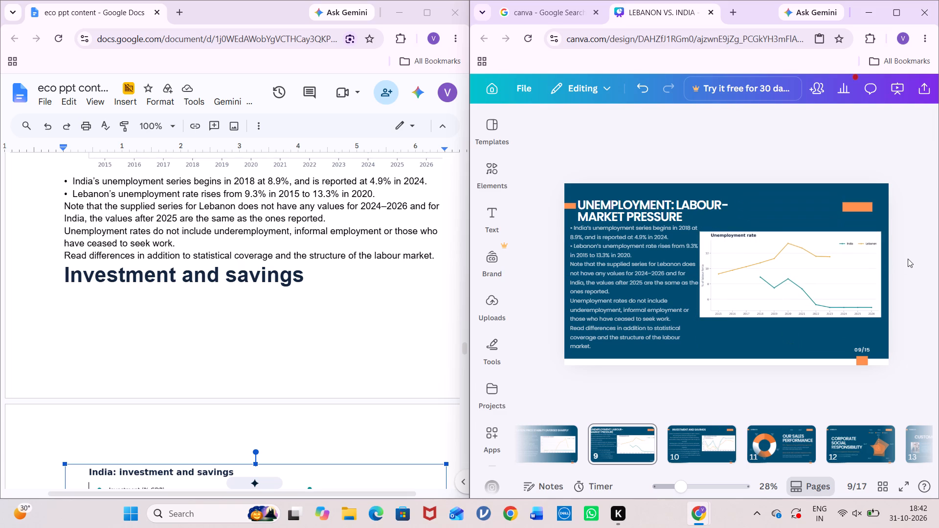
Delete the donut chart from slide 11, OUR SALES PERFORMANCE.
click(788, 453)
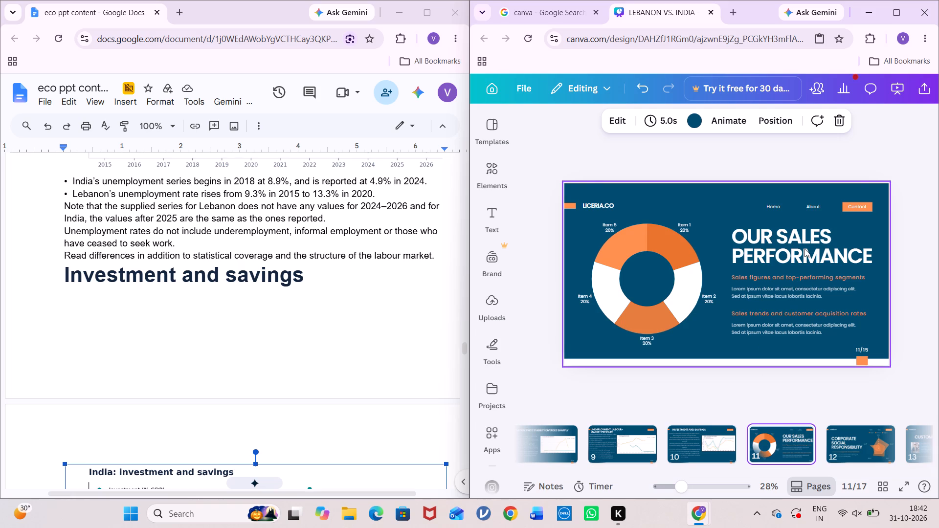
click(673, 276)
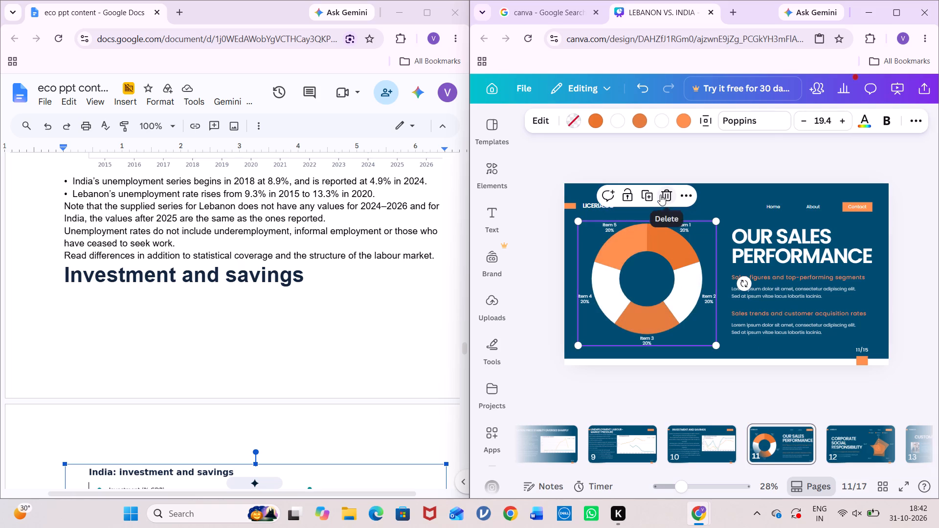
click(660, 195)
Remove the LICERIA.CO, Home, About and Contact labels from slide 11 and move the title to the slide's upper-left corner.
drag(771, 245, 667, 231)
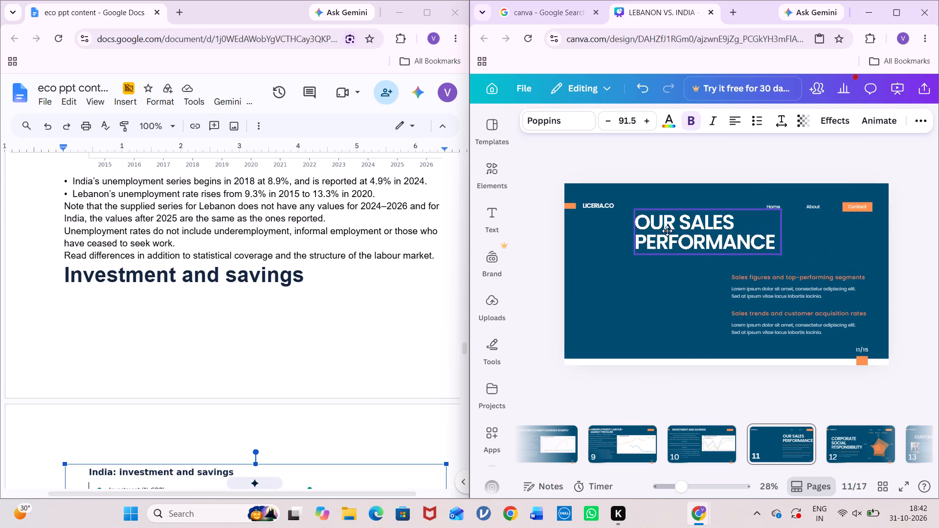
drag(667, 231, 637, 257)
drag(590, 206, 664, 141)
drag(769, 208, 837, 159)
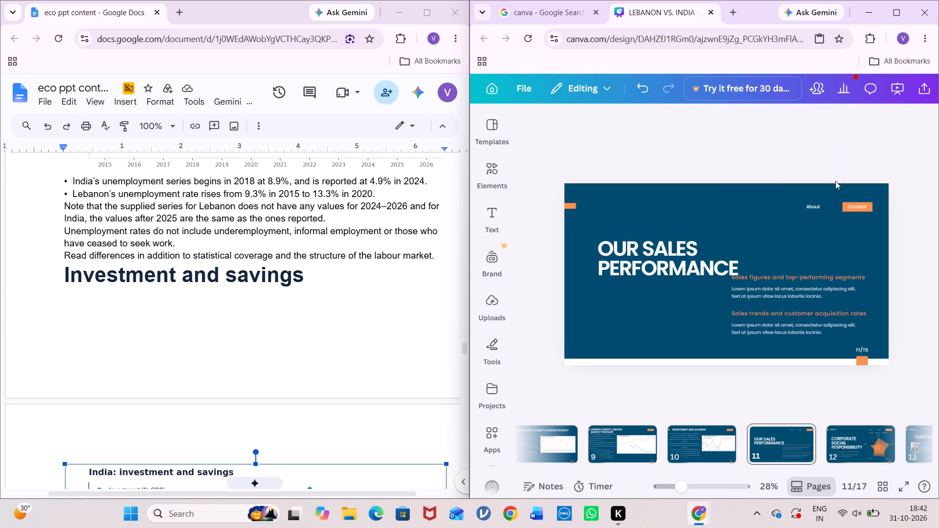
drag(815, 207, 831, 173)
drag(863, 203, 882, 149)
drag(670, 261, 657, 223)
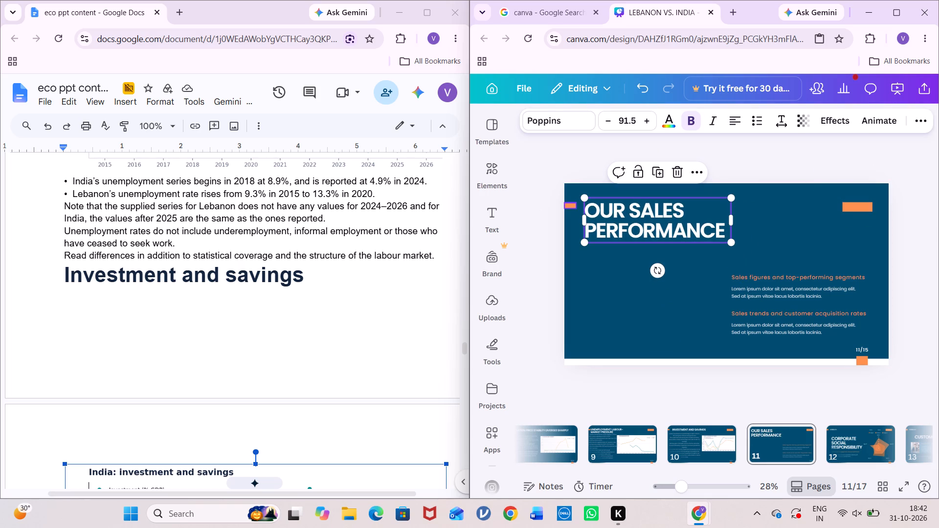
Replace the slide 11 title with the document heading "Trade: volatility around the crisis".
scroll(239, 334, down, 5)
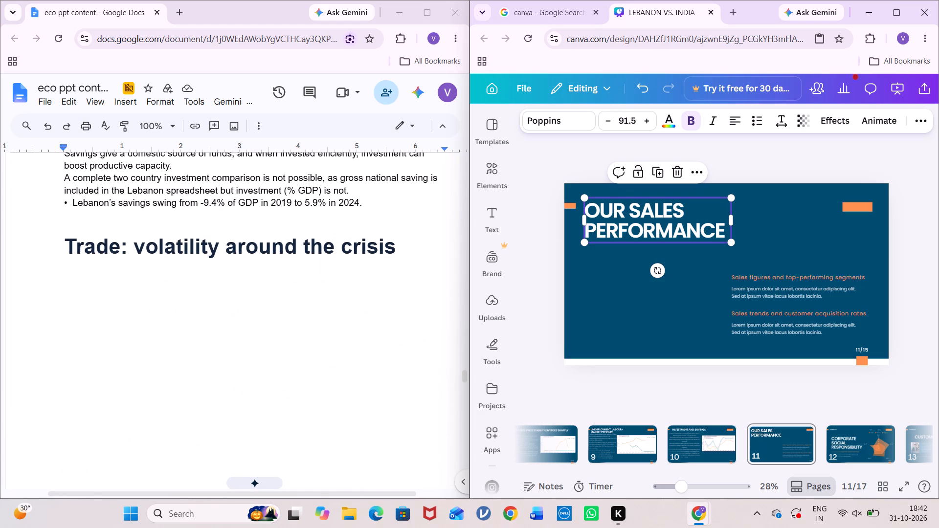
drag(61, 250, 440, 248)
key(ctrl+c)
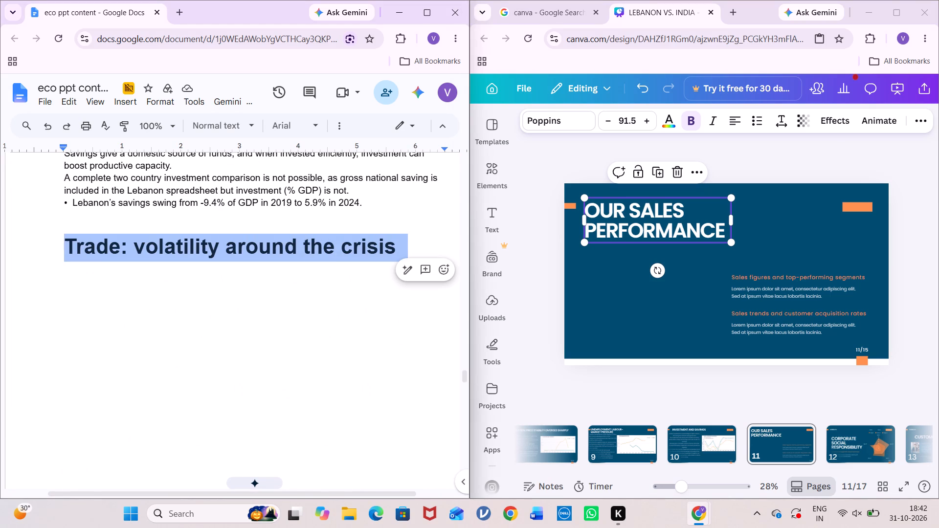
double_click(658, 216)
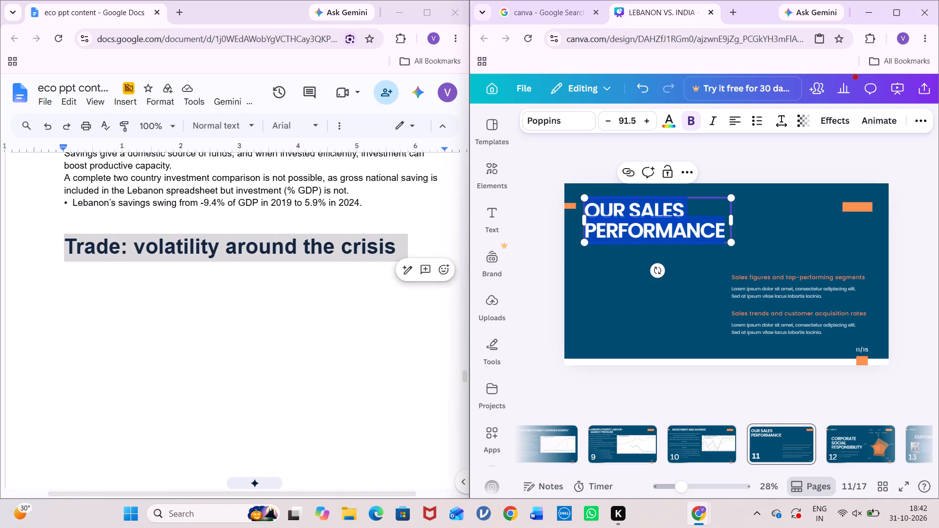
key(ctrl+v)
Shrink the slide 11 title to font size 55.6 and widen its text box so it fits on two lines.
drag(732, 305, 682, 246)
click(669, 231)
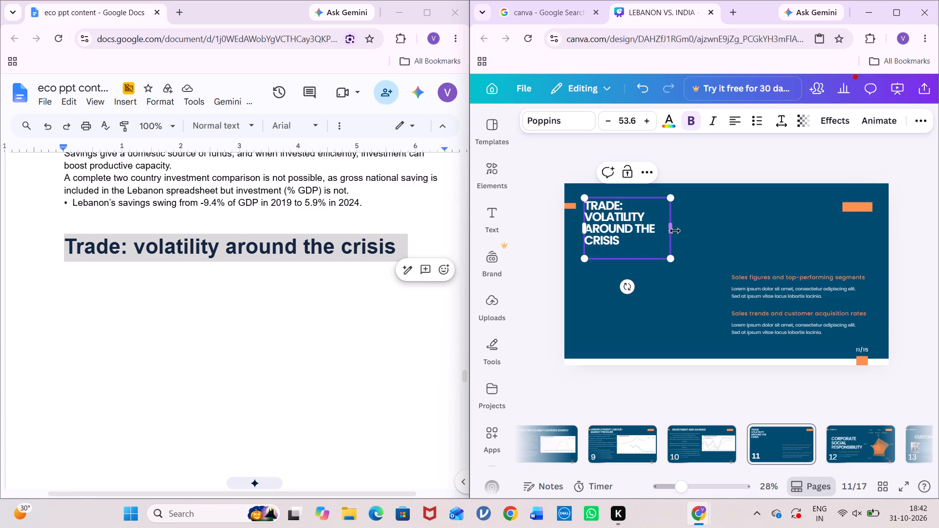
drag(675, 231, 742, 232)
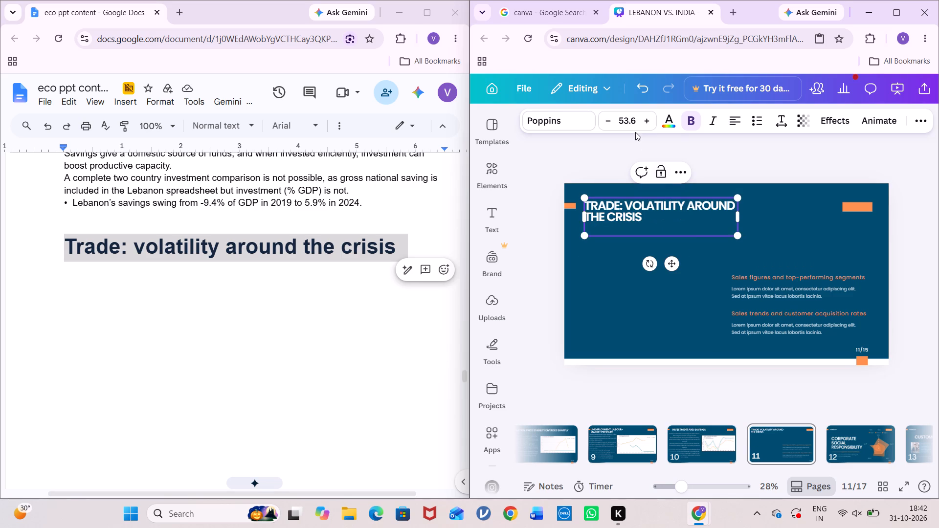
click(645, 124)
click(645, 124)
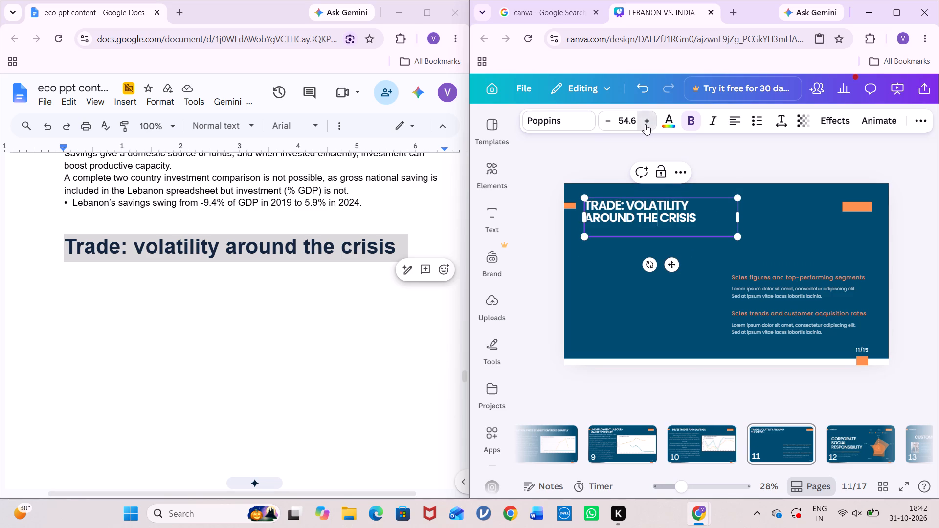
drag(741, 216, 749, 217)
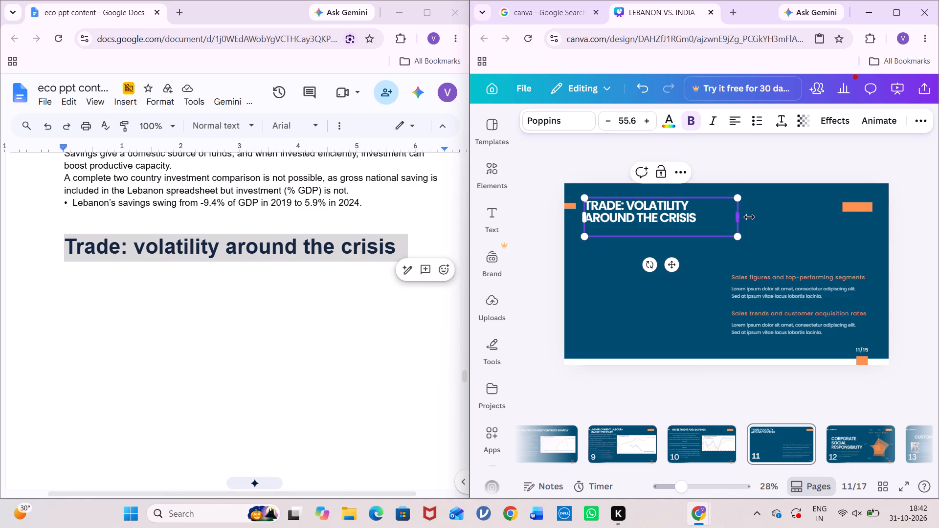
drag(749, 217, 768, 218)
click(764, 218)
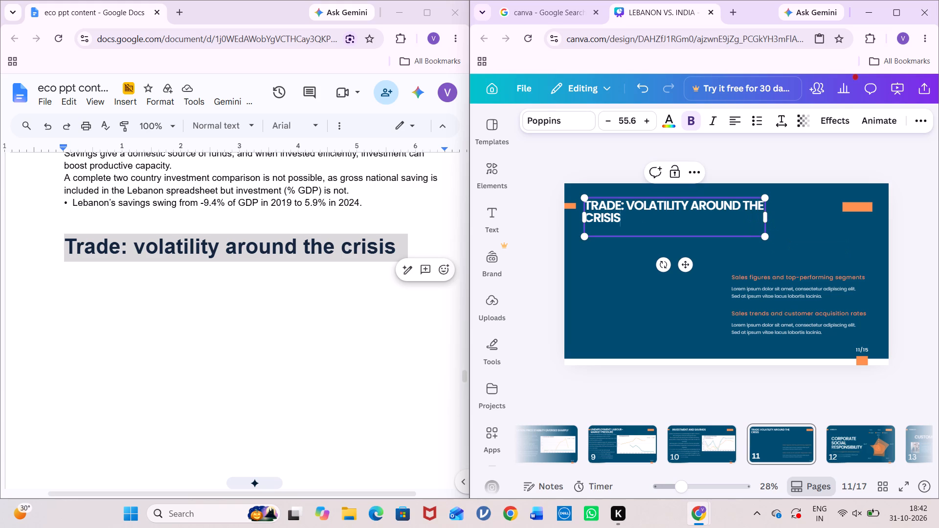
Place the first lorem ipsum paragraph below the slide 11 title and remove both orange Sales subheadings and the second paragraph.
drag(782, 274, 909, 153)
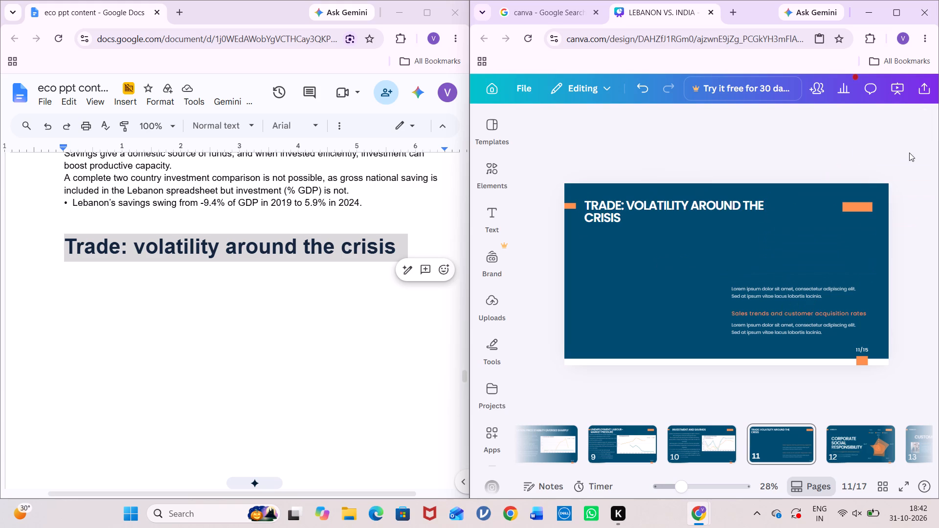
drag(830, 295, 672, 245)
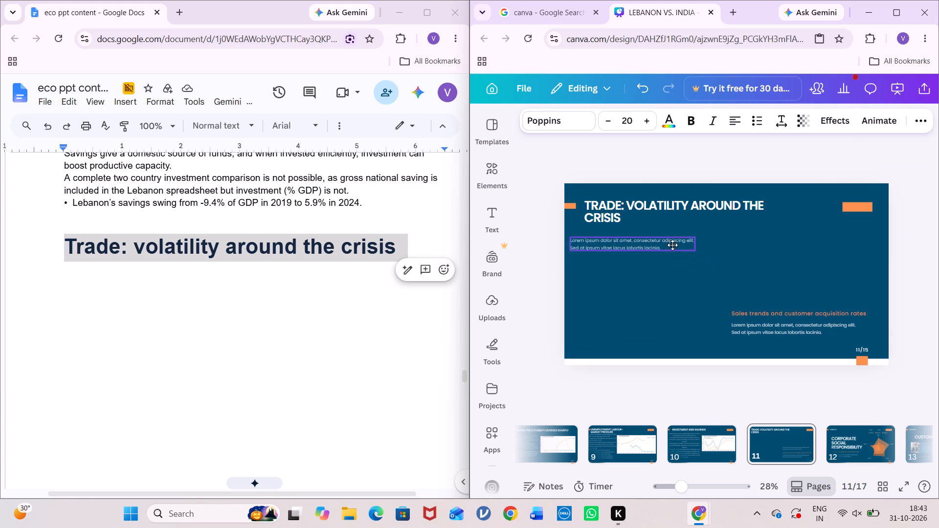
drag(672, 245, 675, 246)
drag(810, 315, 917, 171)
drag(807, 325, 771, 435)
drag(760, 331, 738, 383)
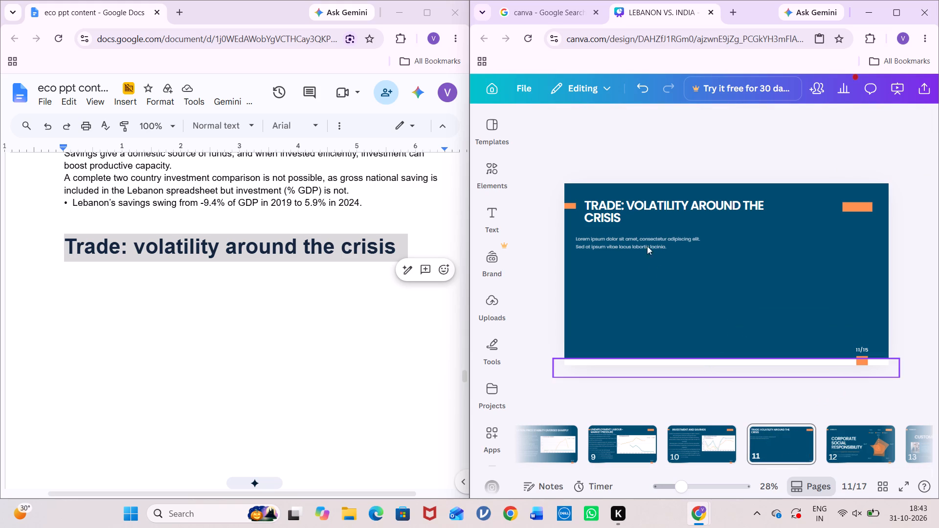
Set the font size of the remaining slide 11 placeholder paragraph to 24.
click(645, 241)
double_click(649, 118)
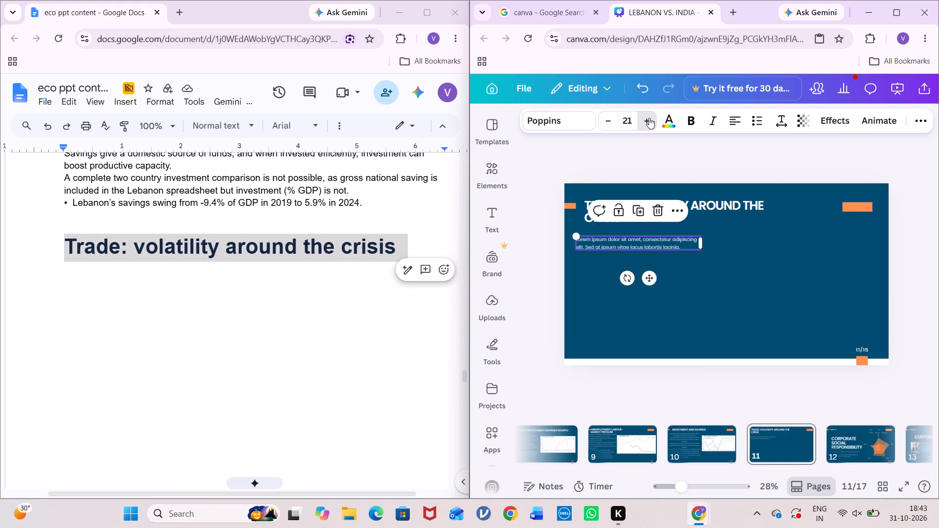
click(649, 118)
click(649, 118)
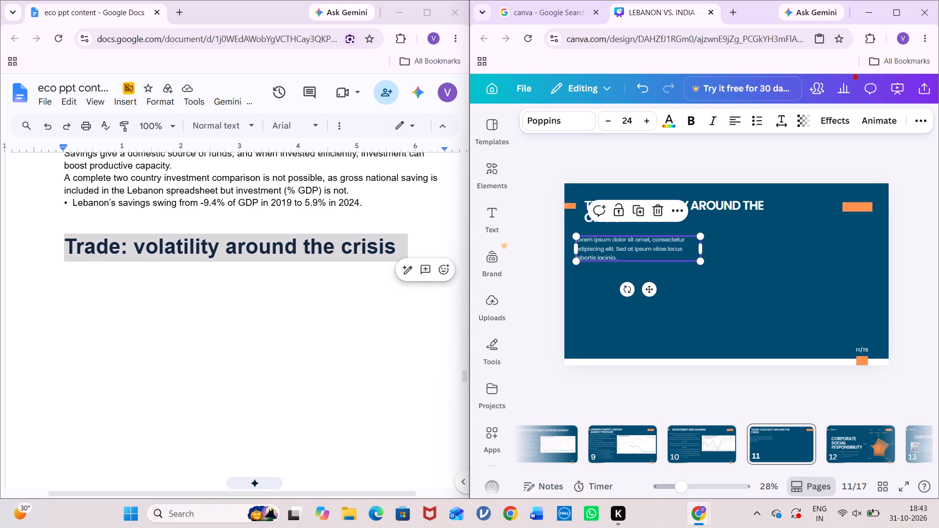
Replace the slide 11 placeholder paragraph with the document's trade text, from India's export volume growth through the trade surplus or deficit sentence.
scroll(277, 303, down, 7)
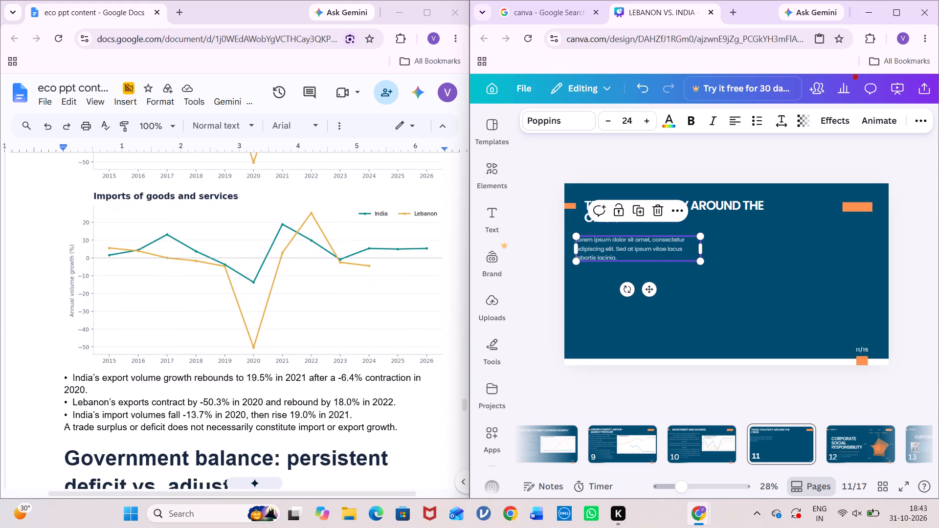
scroll(277, 303, down, 2)
drag(58, 362, 291, 374)
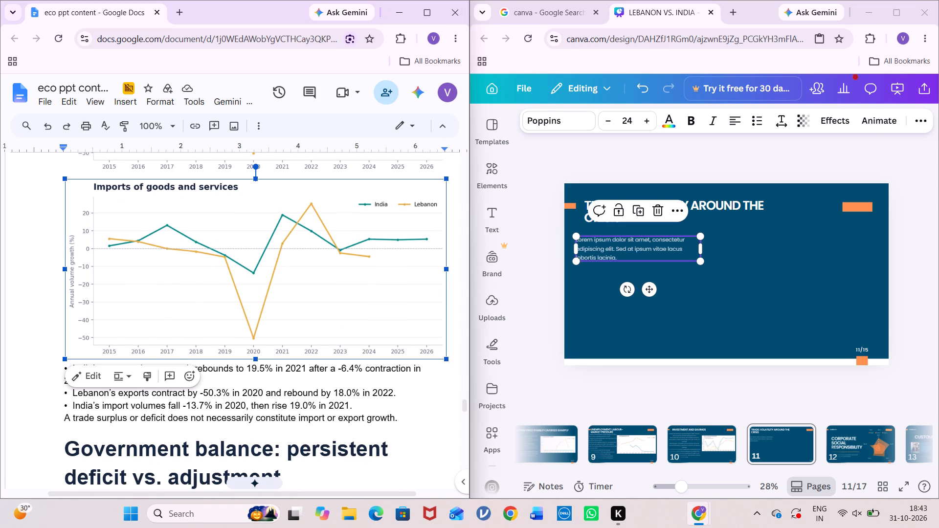
drag(291, 374, 339, 373)
key(ctrl+z)
click(50, 377)
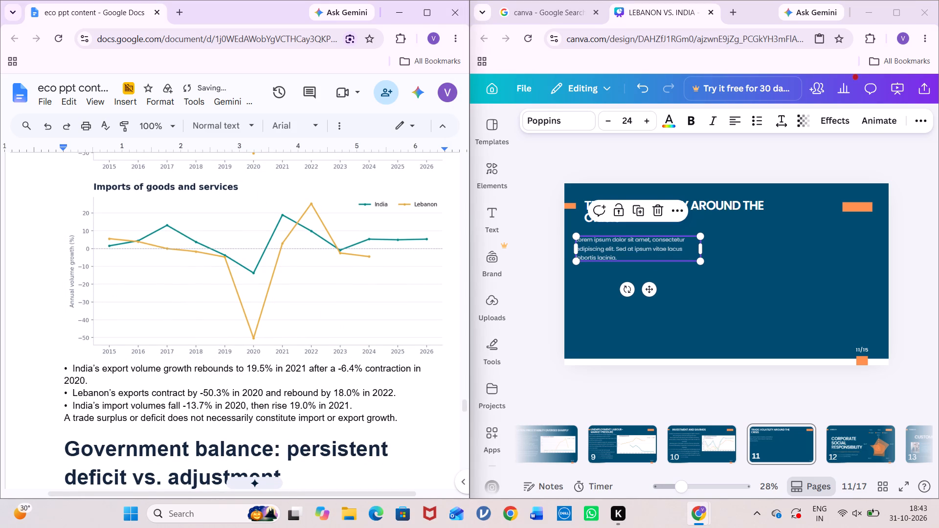
drag(57, 370, 435, 423)
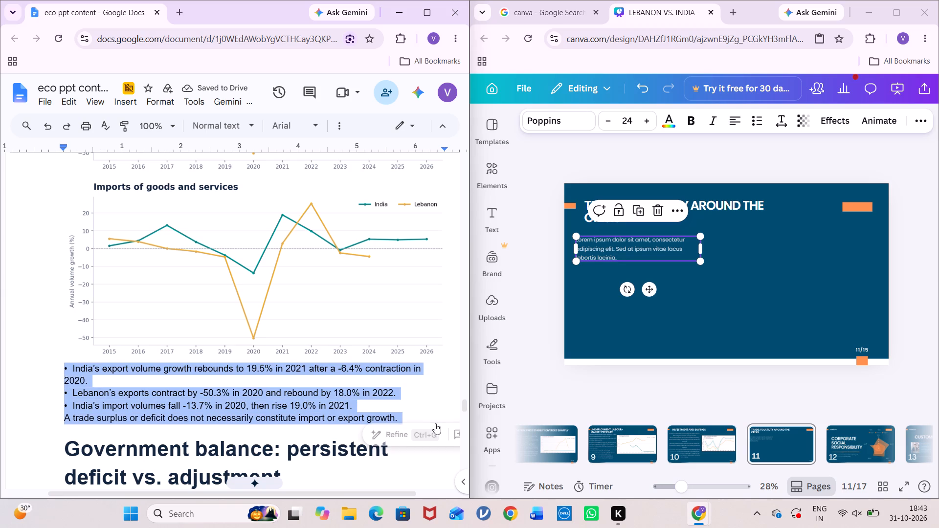
key(ctrl+c)
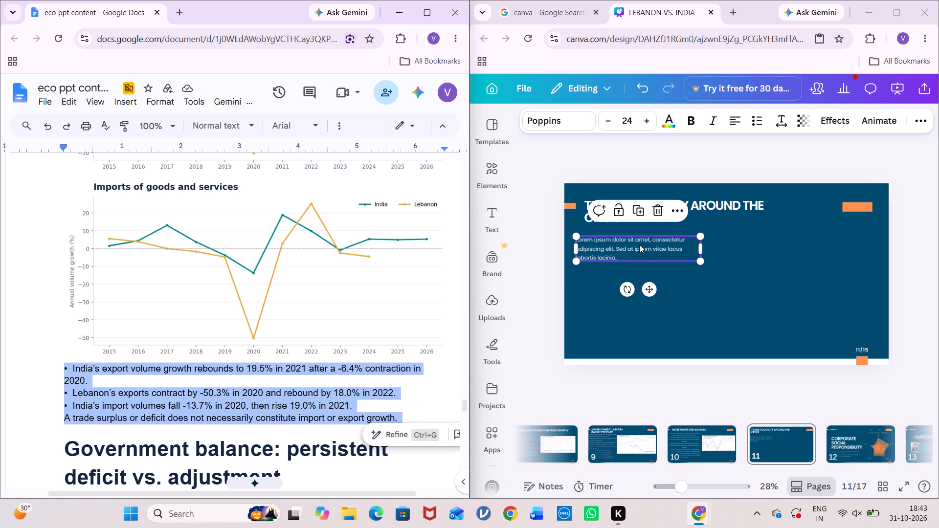
double_click(639, 244)
key(ctrl+v)
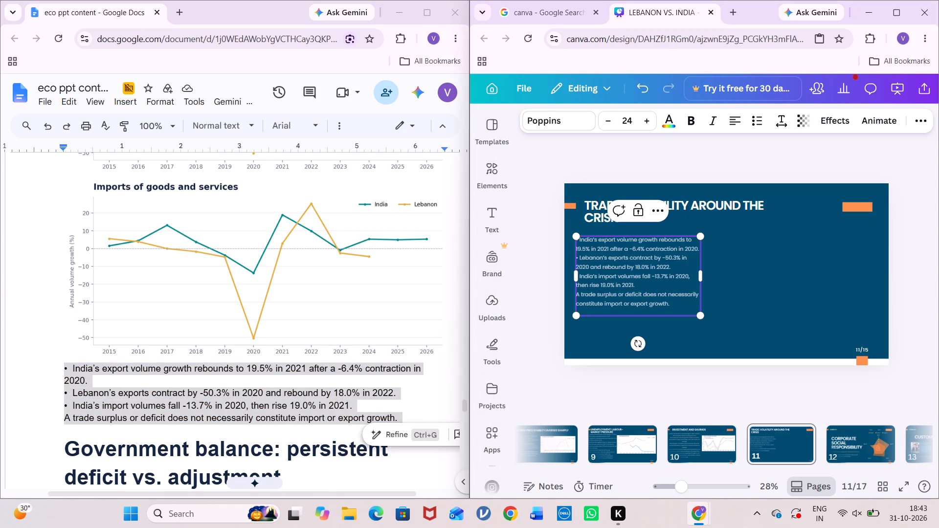
Enlarge the slide 11 body text to about size 26.2 and position it just below the title, near the slide's left edge.
drag(574, 236, 566, 223)
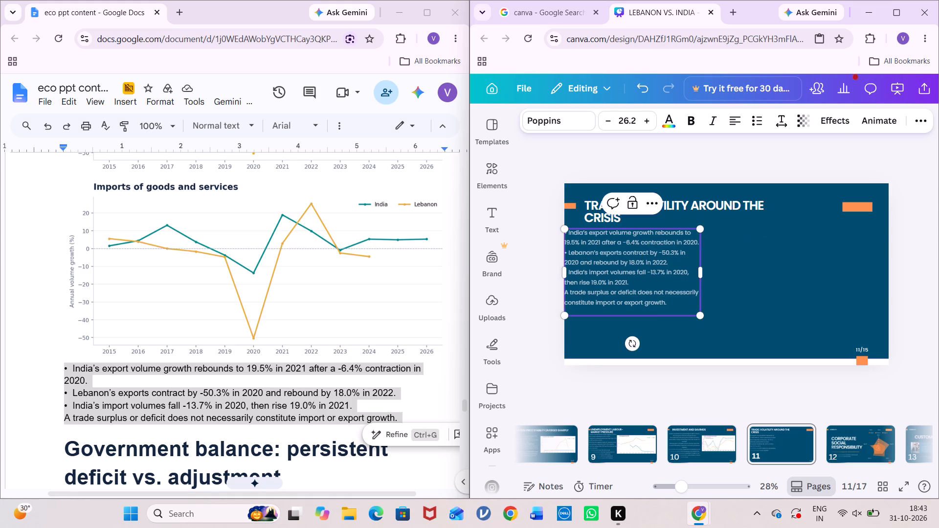
click(653, 232)
drag(653, 228, 660, 225)
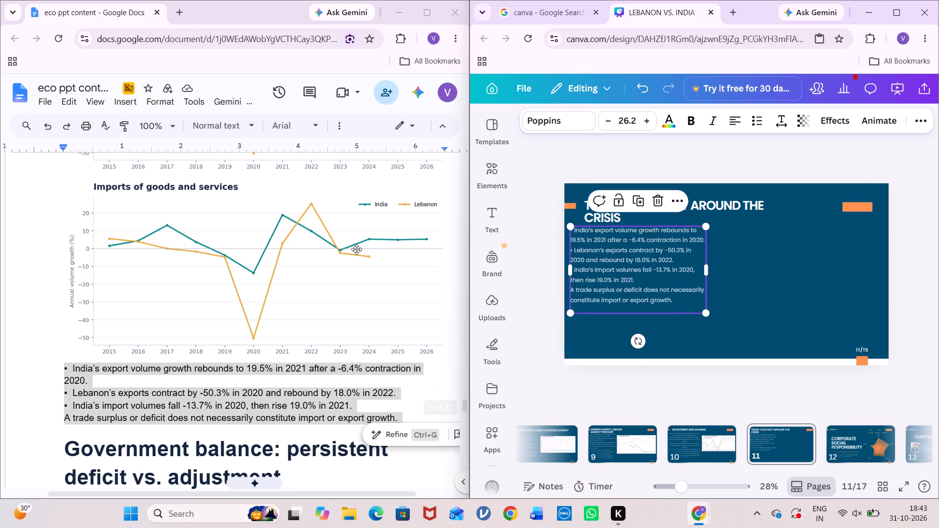
Copy the Exports of goods and services chart from the document and paste it into slide 11.
click(357, 249)
scroll(357, 249, up, 4)
click(357, 249)
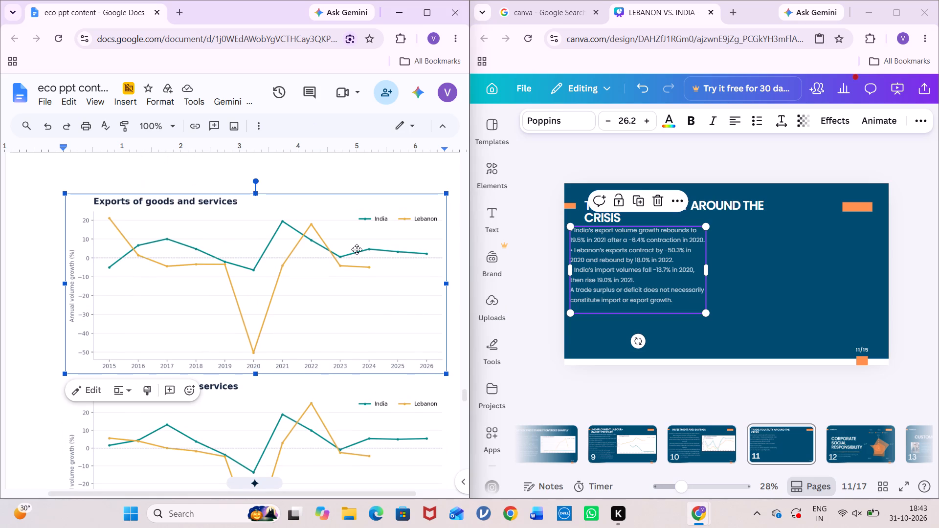
key(ctrl+c)
click(716, 279)
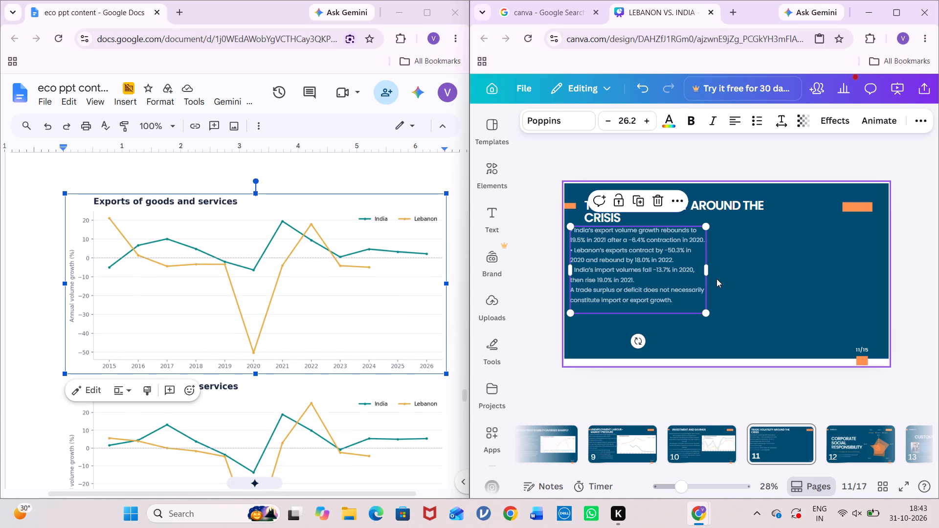
key(ctrl+v)
Copy the Imports of goods and services chart from the document and paste it into slide 11.
scroll(386, 358, down, 2)
click(386, 358)
key(ctrl+c)
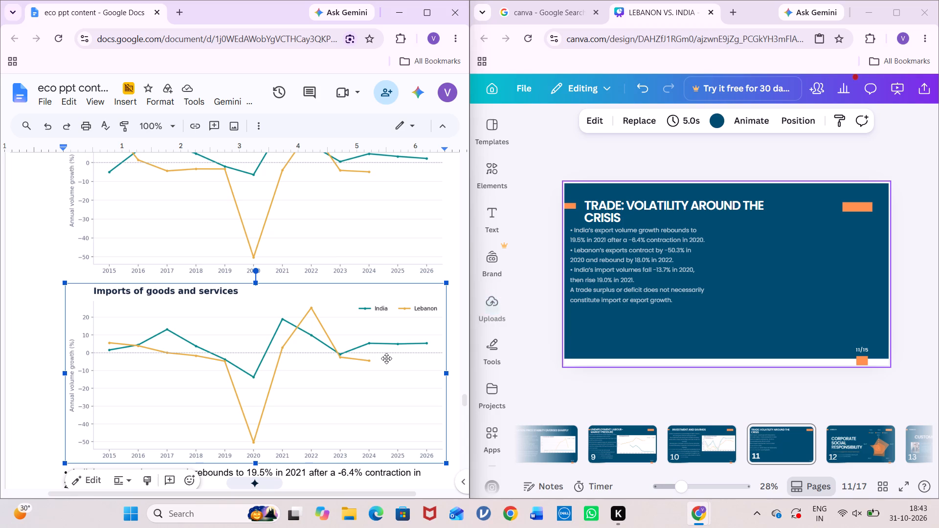
click(785, 323)
key(ctrl+v)
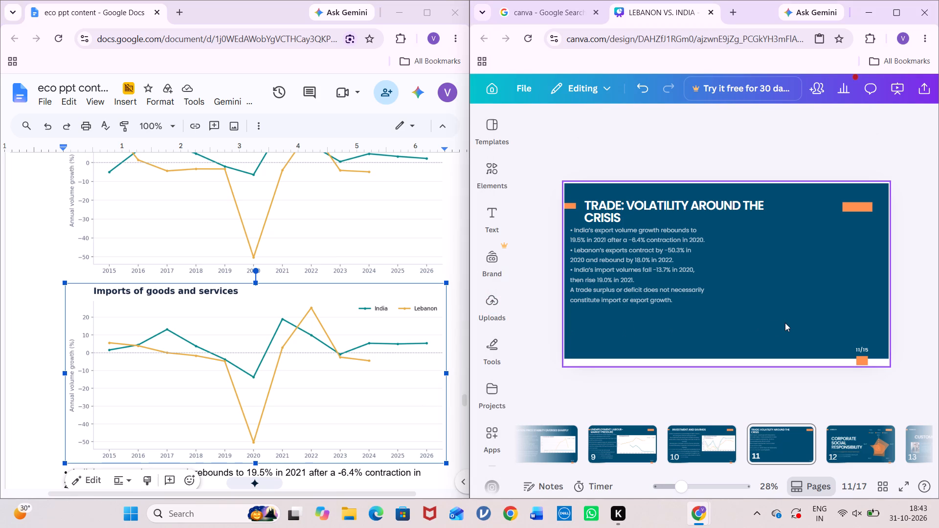
Add the uploaded Exports of goods and services and Imports of goods and services charts to slide 11.
click(483, 305)
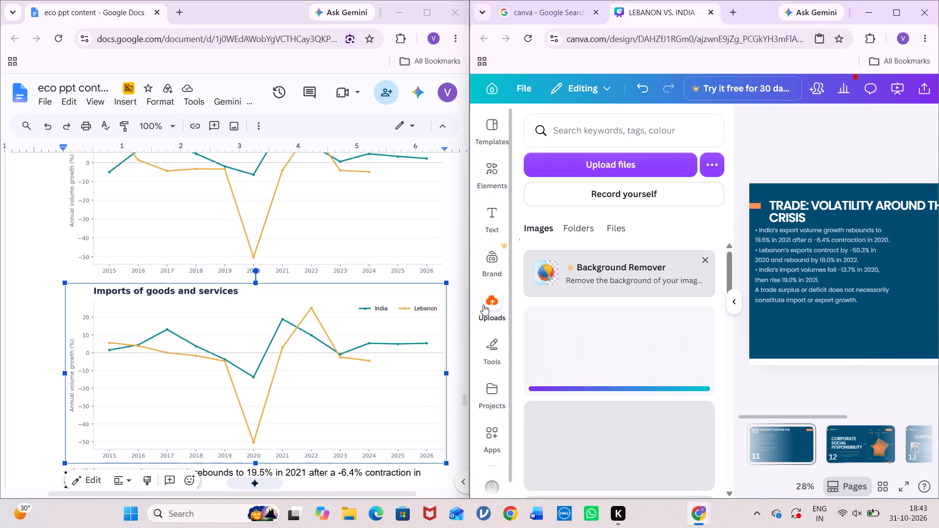
scroll(664, 367, down, 1)
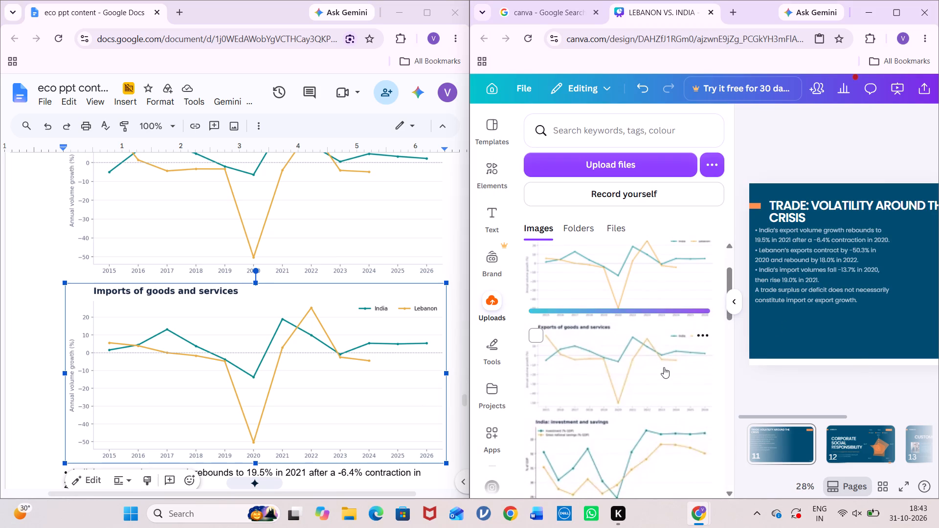
click(664, 367)
scroll(664, 367, up, 2)
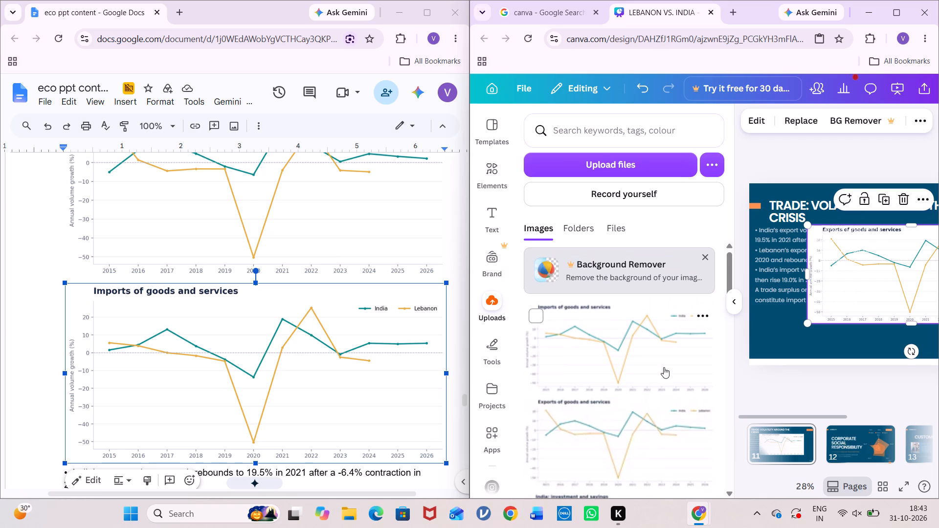
click(664, 367)
click(792, 369)
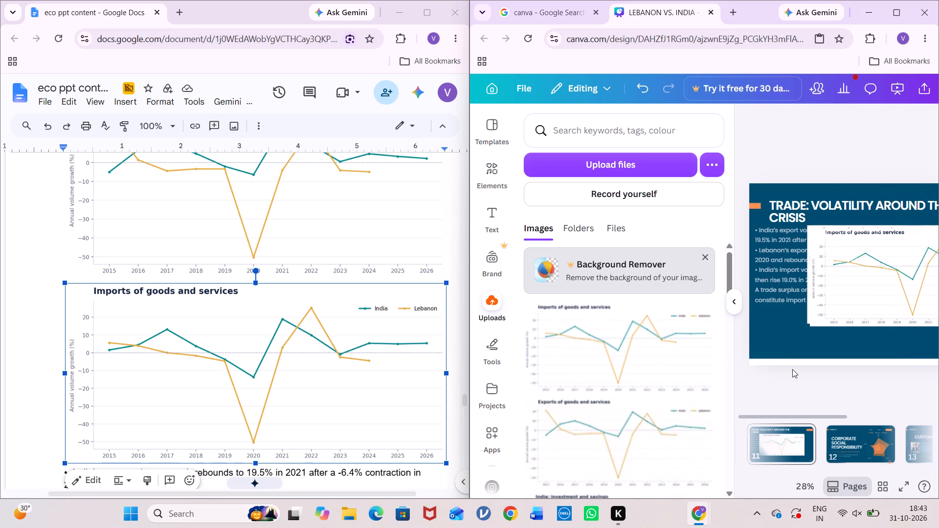
click(731, 303)
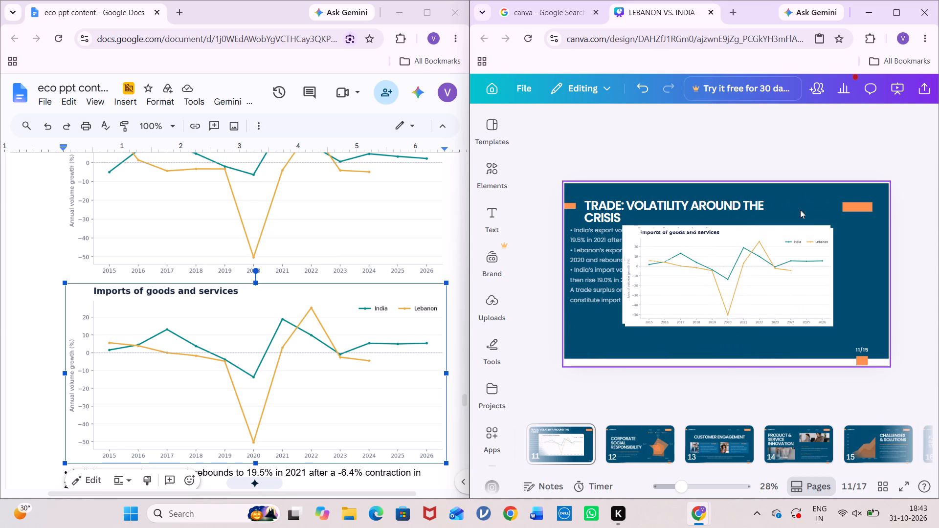
Shrink both trade charts and stack them on the slide's right side, with exports above imports.
drag(795, 266, 796, 311)
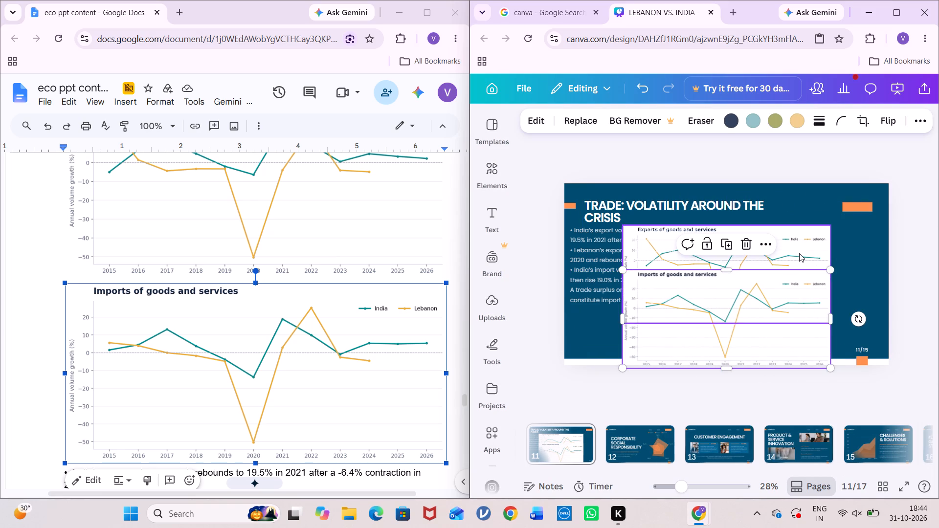
drag(799, 253, 858, 211)
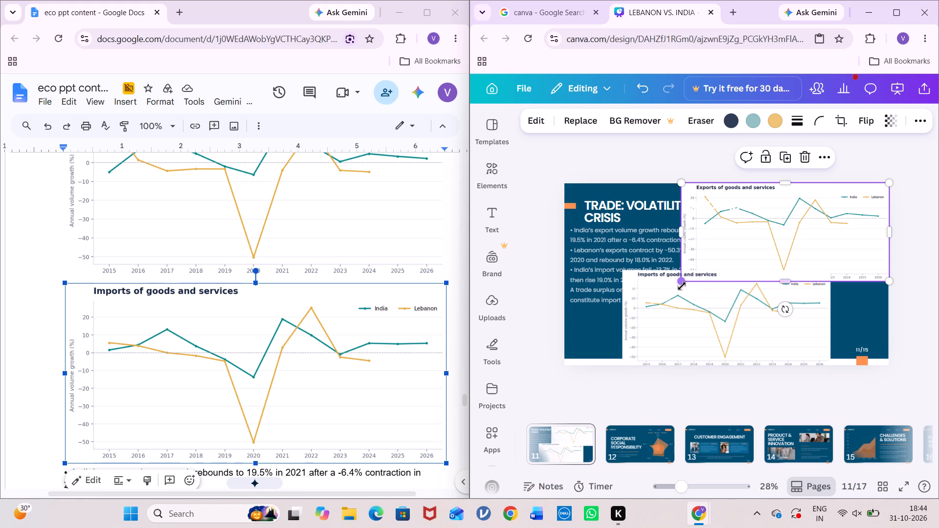
drag(682, 286, 772, 248)
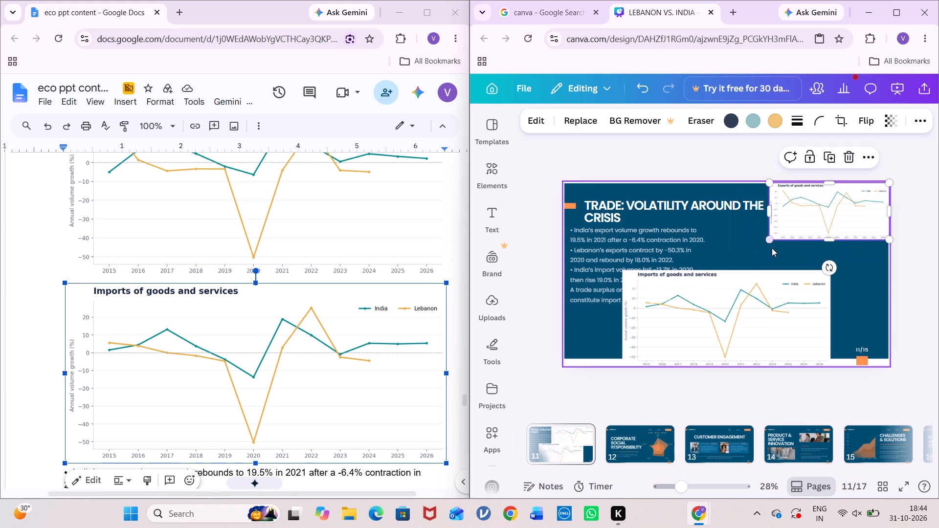
click(724, 302)
drag(622, 270, 650, 272)
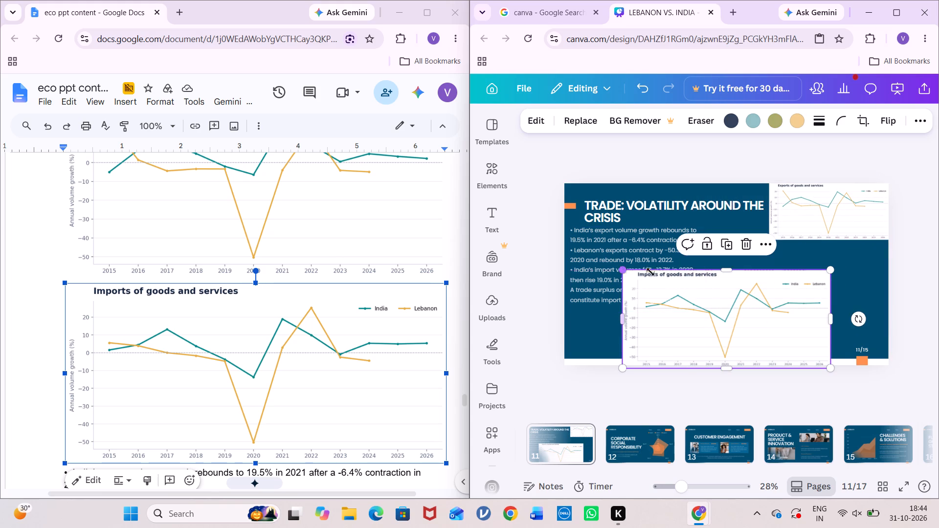
drag(650, 272, 706, 289)
drag(751, 340, 781, 314)
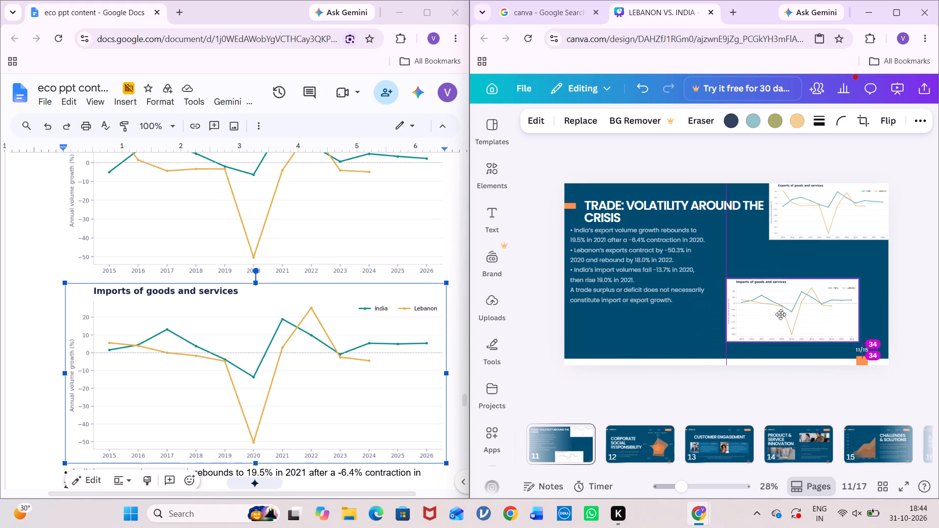
drag(781, 314, 801, 316)
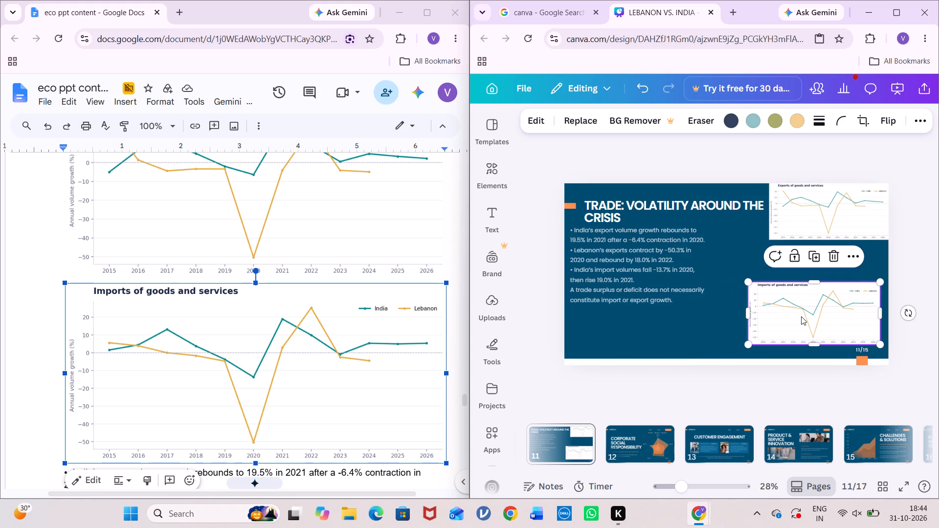
drag(823, 212, 805, 247)
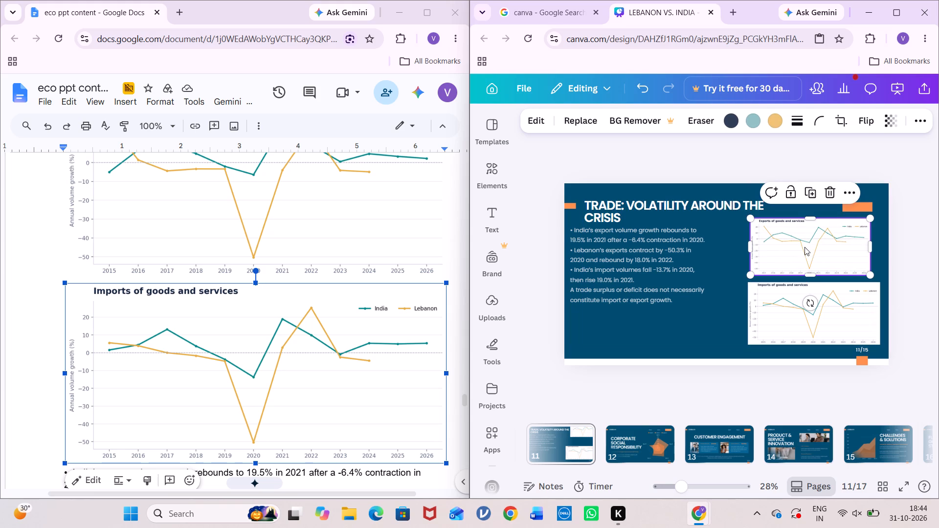
drag(867, 221, 868, 220)
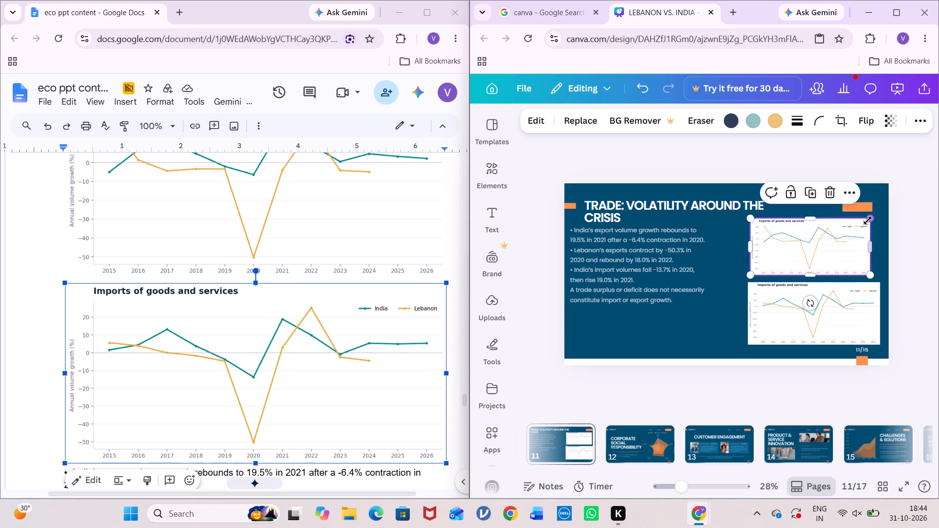
drag(868, 220, 872, 218)
Shrink the slide 11 title slightly and shift it up and left so it clears the charts.
click(731, 200)
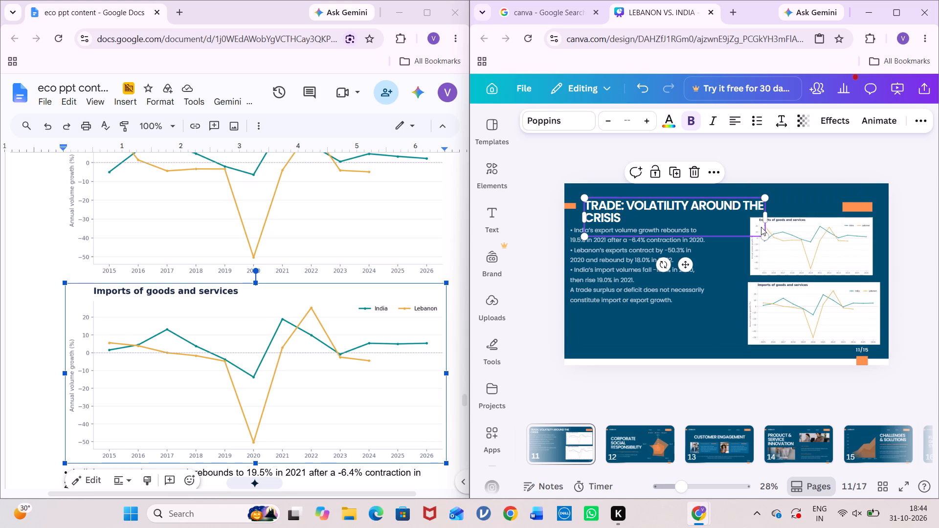
drag(765, 234, 743, 220)
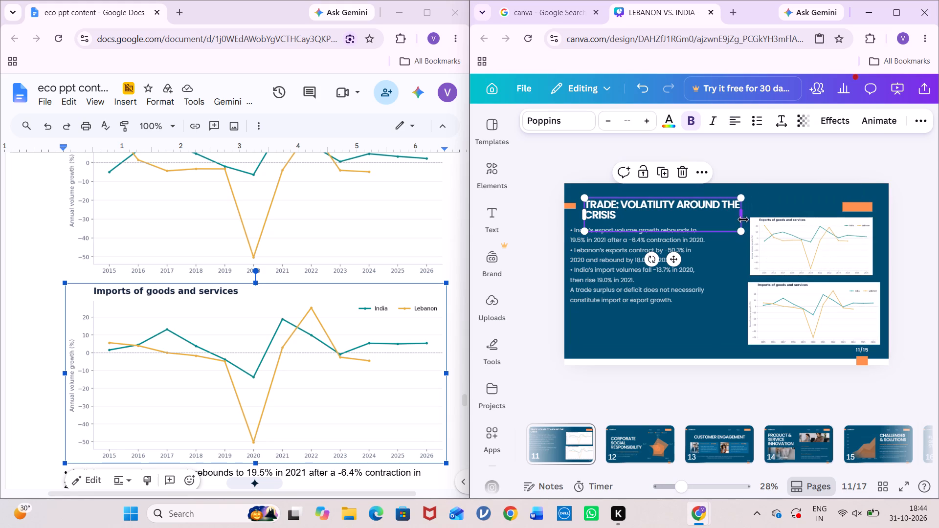
drag(584, 194, 573, 182)
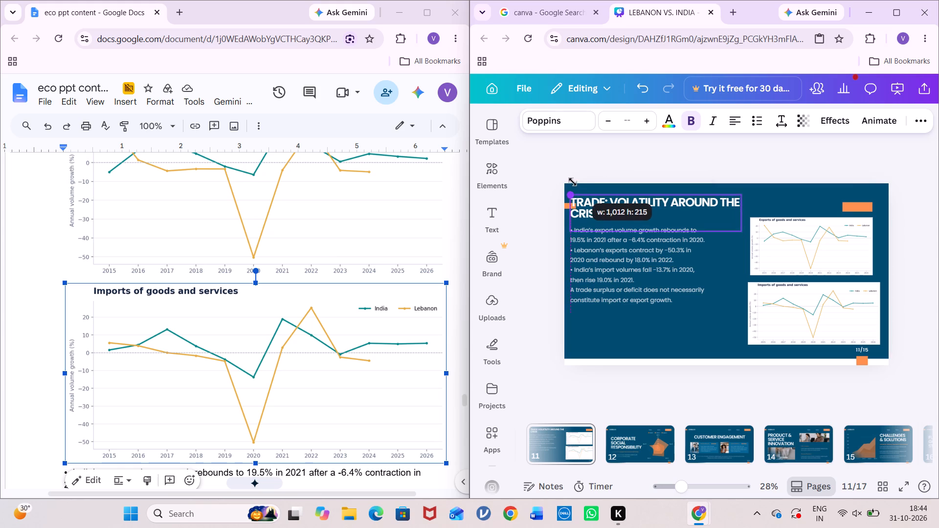
drag(573, 182, 581, 180)
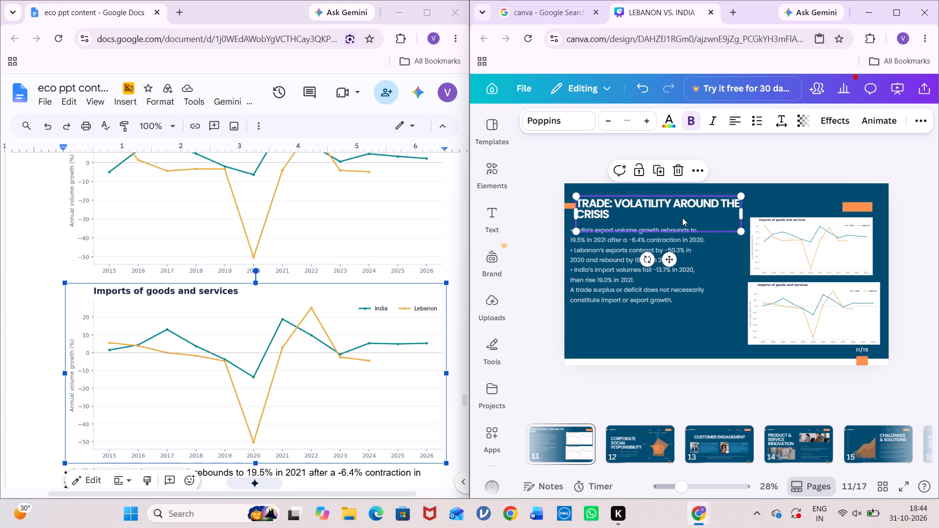
click(682, 218)
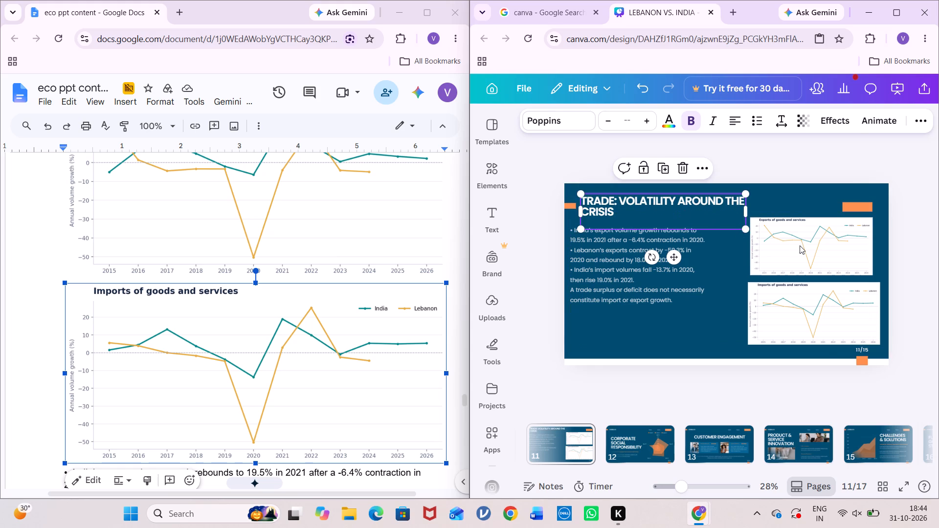
Move the stacked charts up beside the title and body text, enlarging them to matching widths with aligned edges.
drag(800, 245, 805, 228)
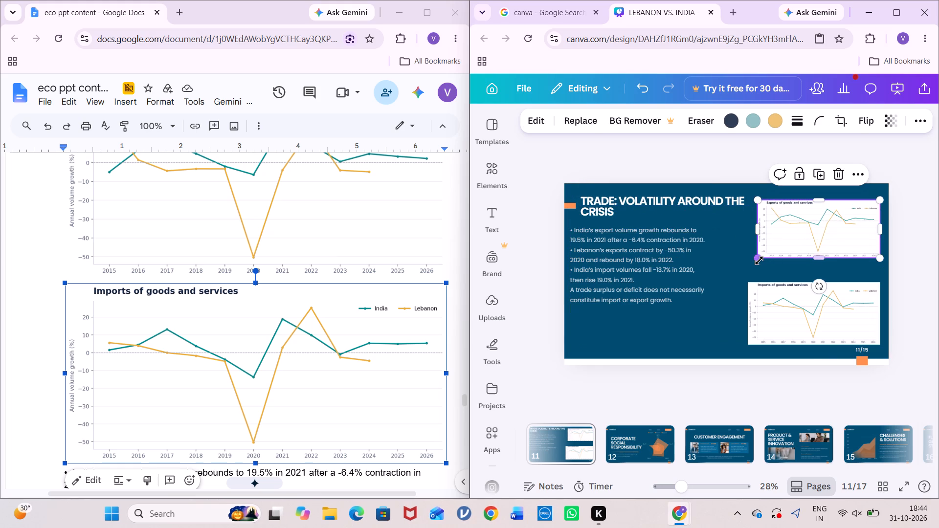
drag(759, 261, 755, 269)
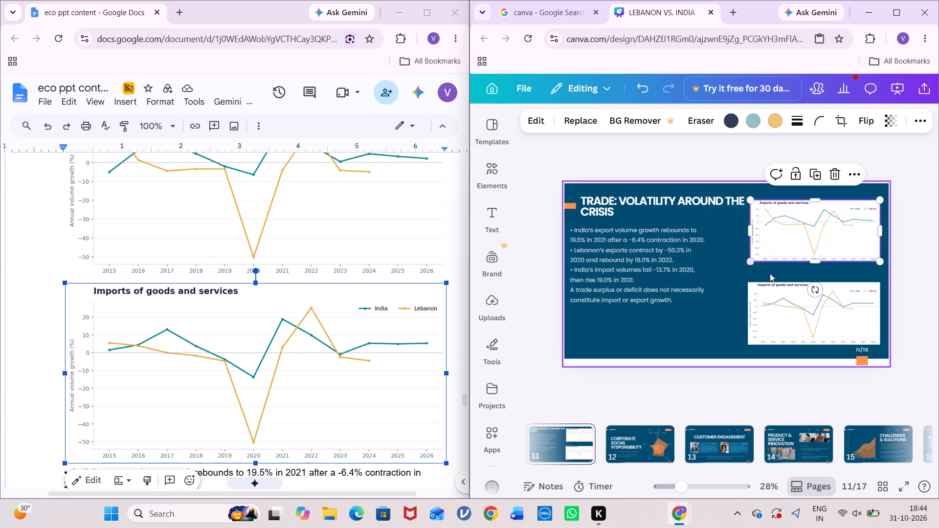
drag(804, 291, 805, 286)
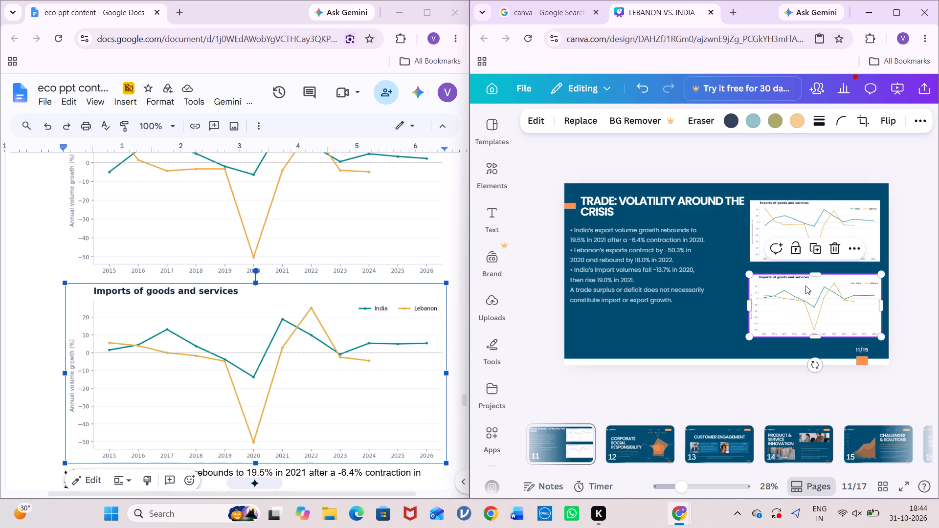
click(750, 335)
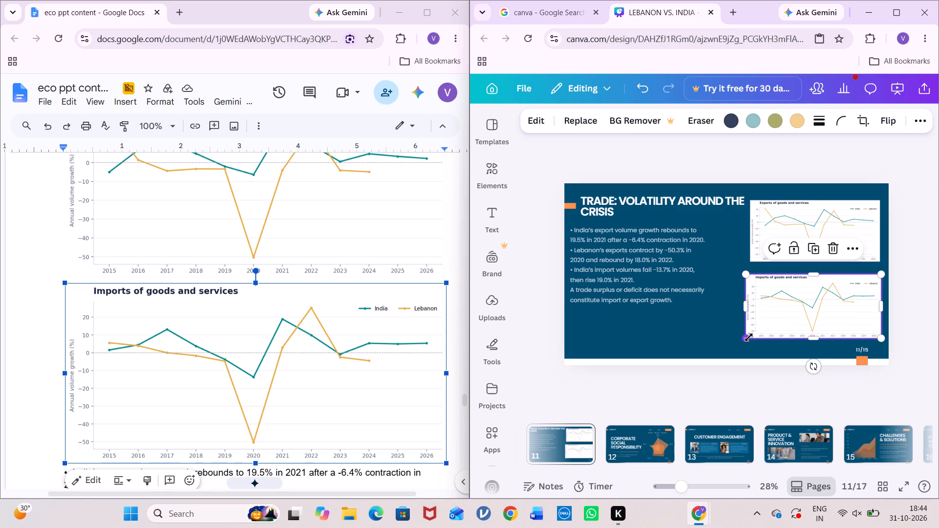
drag(755, 255, 750, 262)
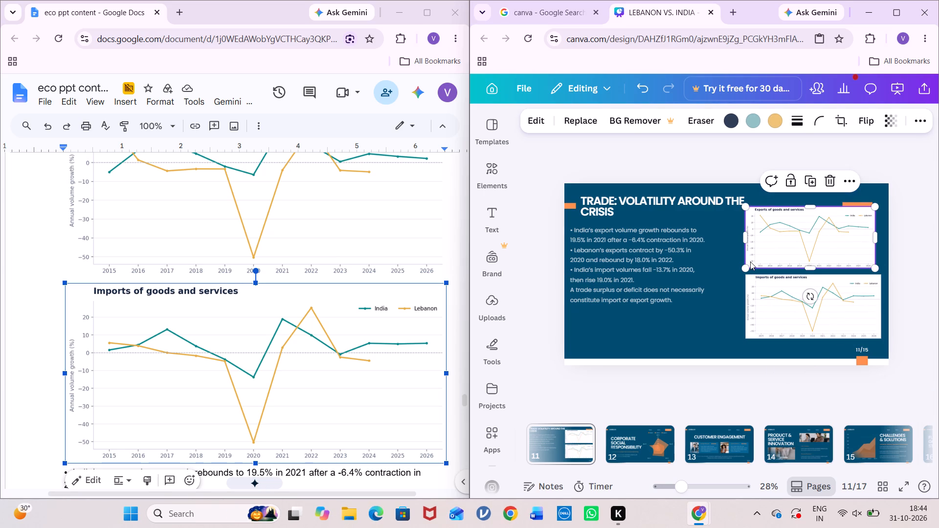
drag(756, 260, 764, 257)
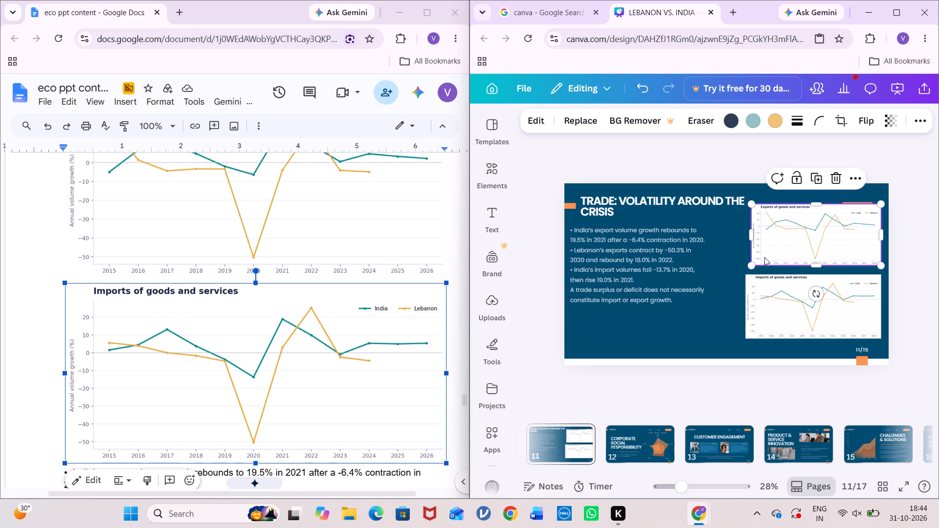
click(749, 267)
click(724, 283)
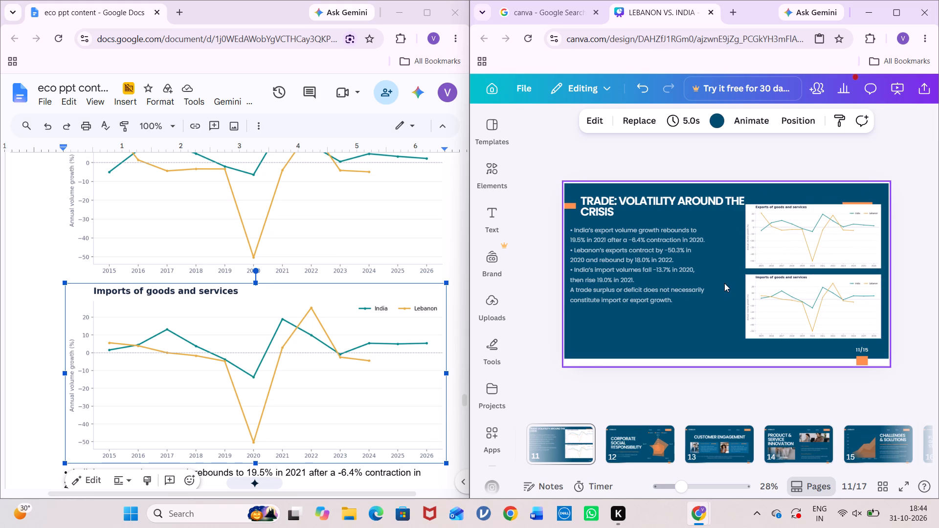
Align the slide 11 body text with the title's left edge and enlarge it to about size 28.1.
drag(656, 289, 667, 293)
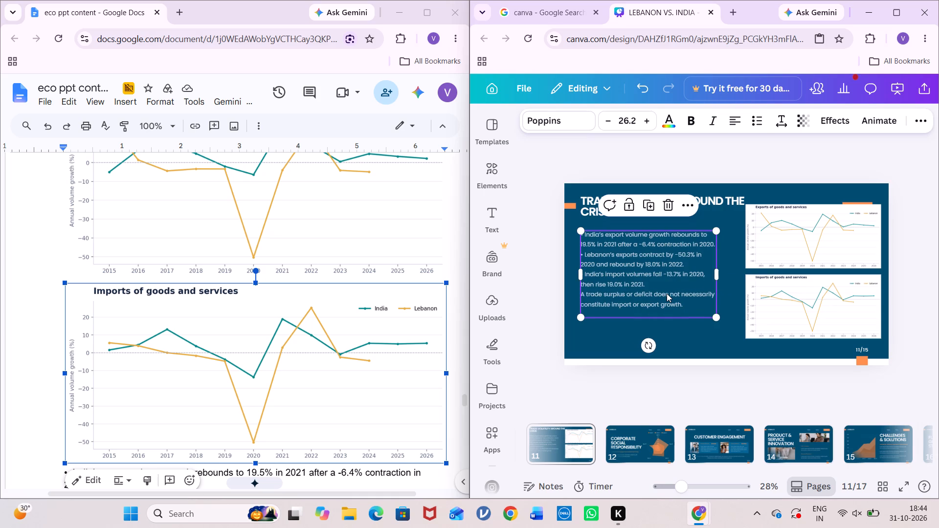
drag(717, 320, 723, 324)
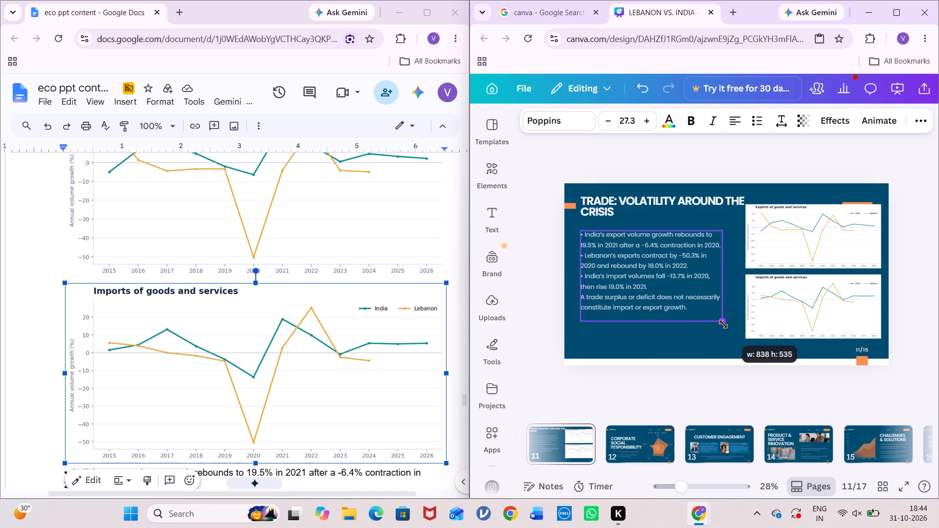
drag(723, 324, 727, 327)
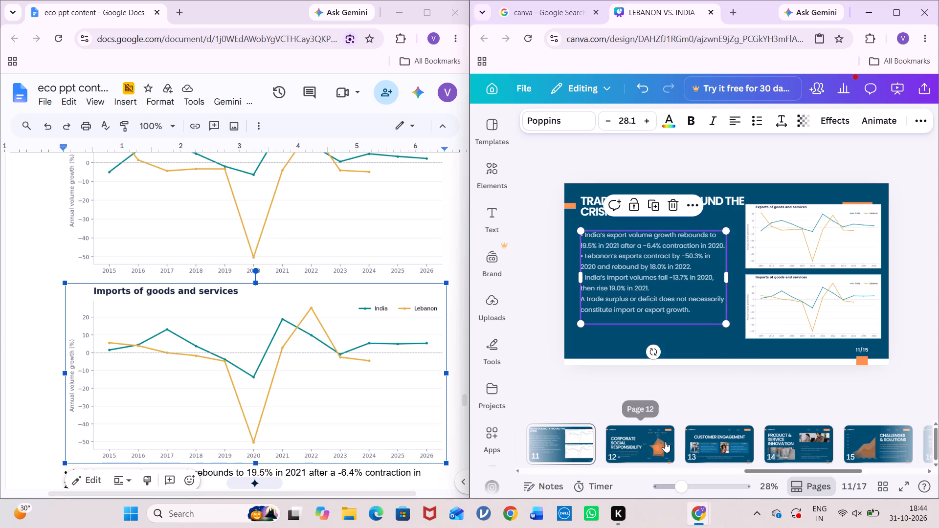
On slide 12, move the LICERIA.CO, Home, About and Contact placeholder labels off the slide.
click(665, 441)
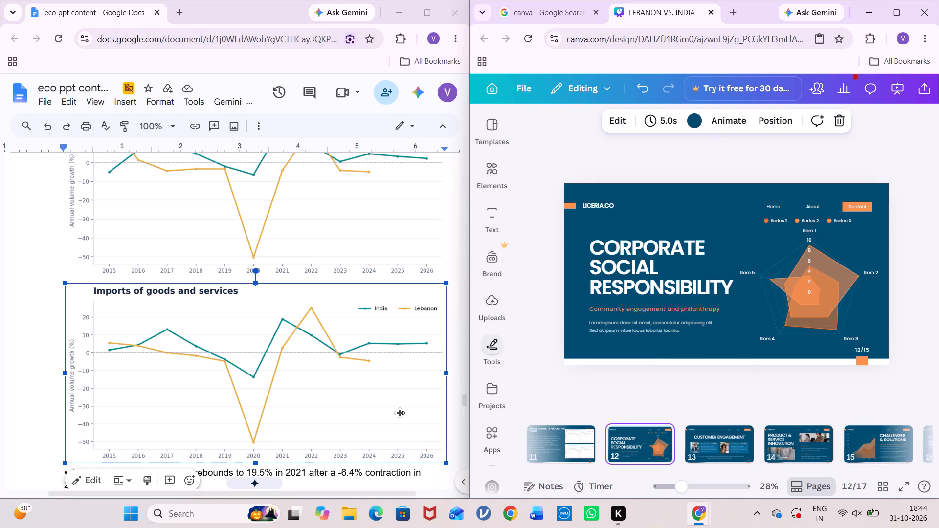
scroll(400, 413, down, 4)
click(276, 244)
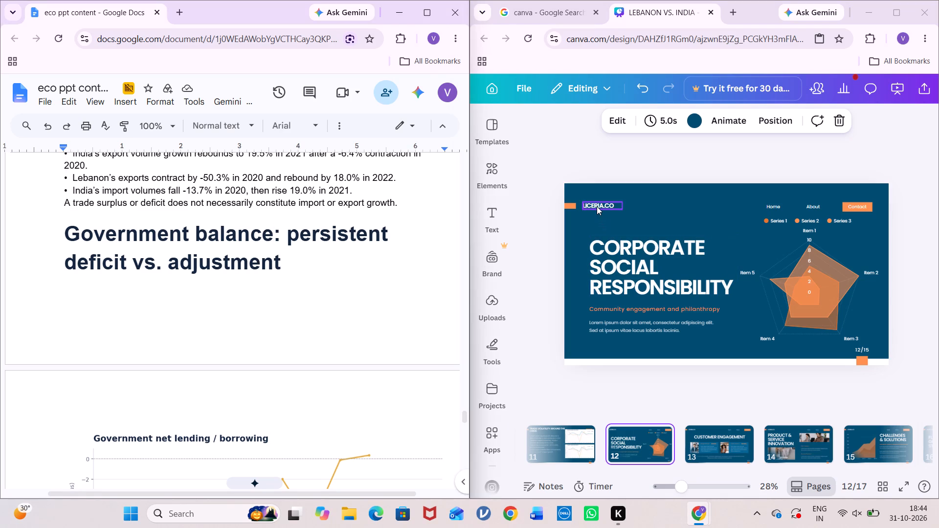
drag(597, 206, 610, 157)
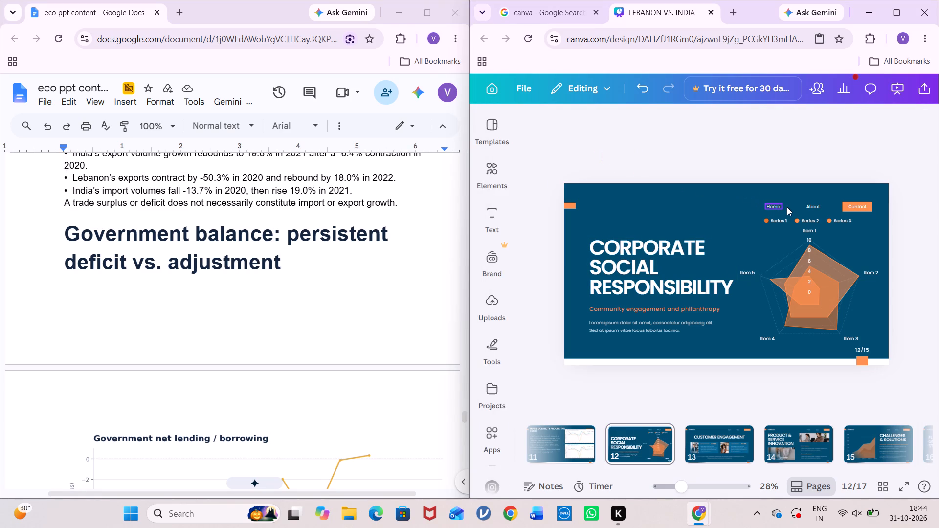
drag(779, 207, 786, 166)
drag(811, 207, 820, 162)
drag(870, 209, 871, 153)
Move the slide 12 title up near the slide's upper-left corner and set its font size to 55.5.
drag(615, 283, 604, 244)
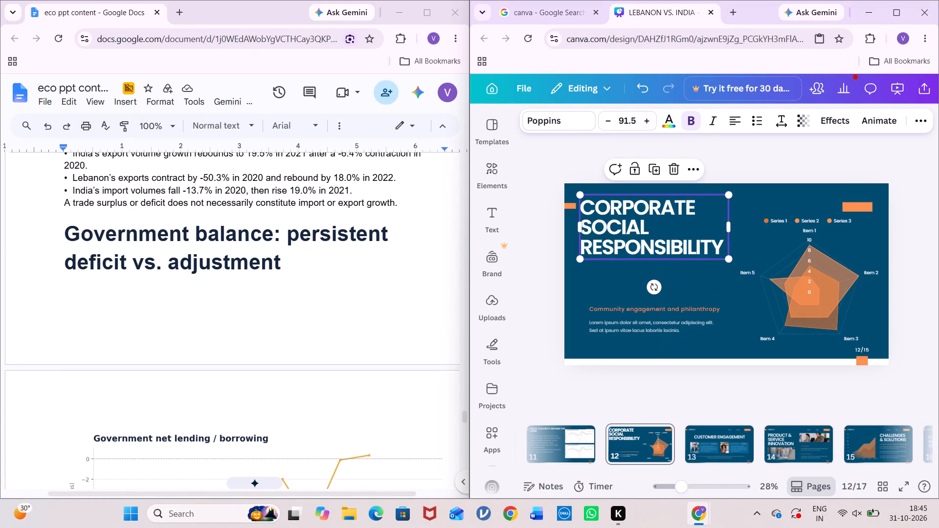
double_click(627, 122)
key(BackSpace)
click(627, 122)
key(5)
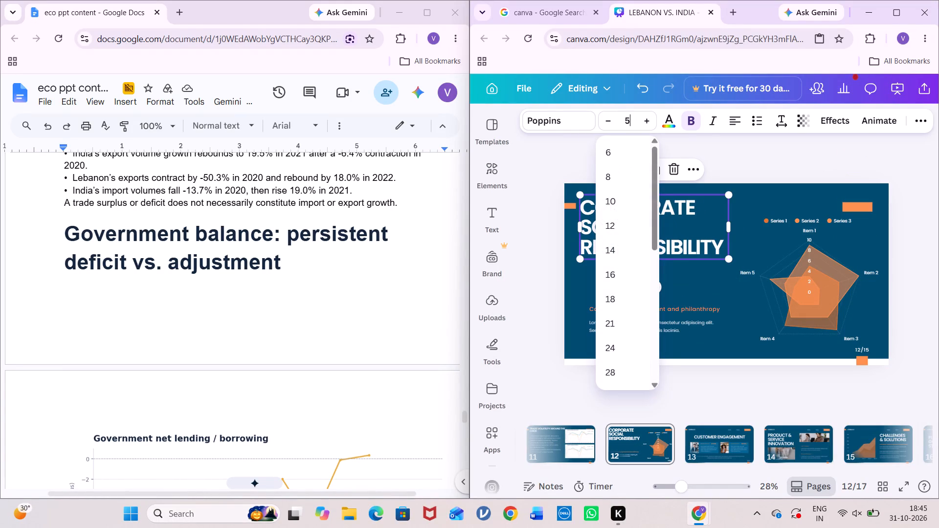
text(5.5)
key(BackSpace)
key(BackSpace)
text(5.)
key(5)
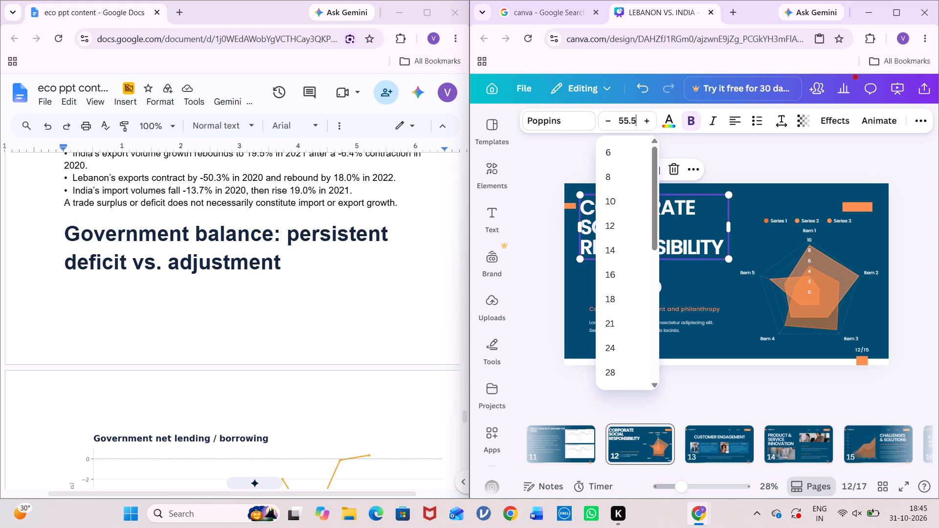
key(Return)
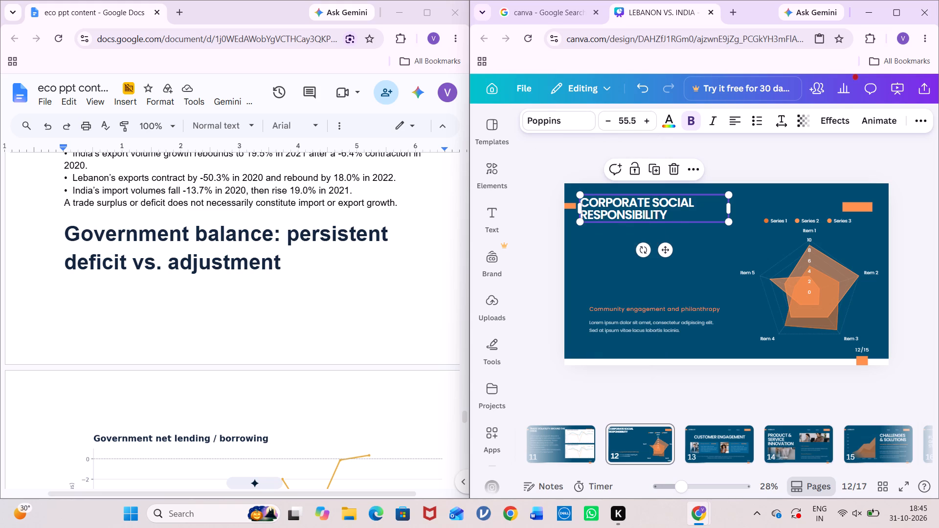
Replace the slide 12 title with the document heading "Government balance: persistent deficit vs. adjustment".
drag(56, 229, 331, 255)
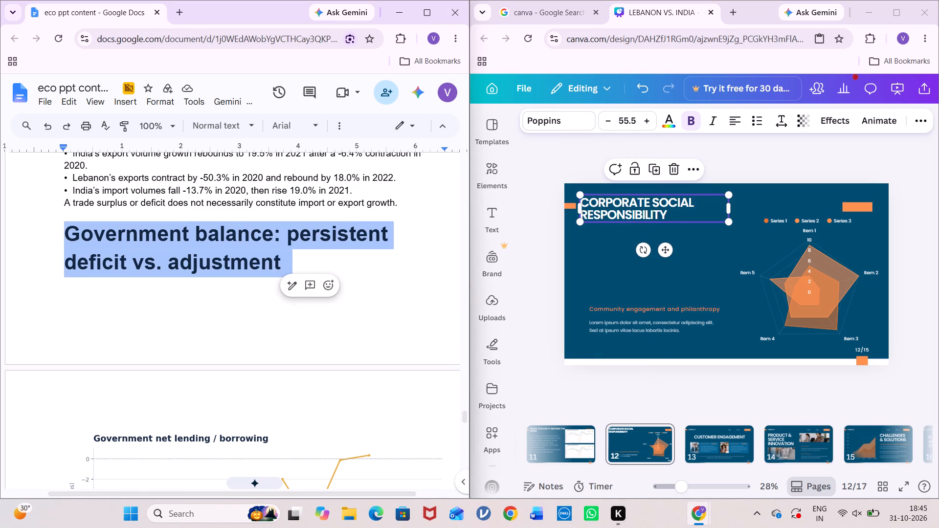
key(ctrl+c)
double_click(656, 196)
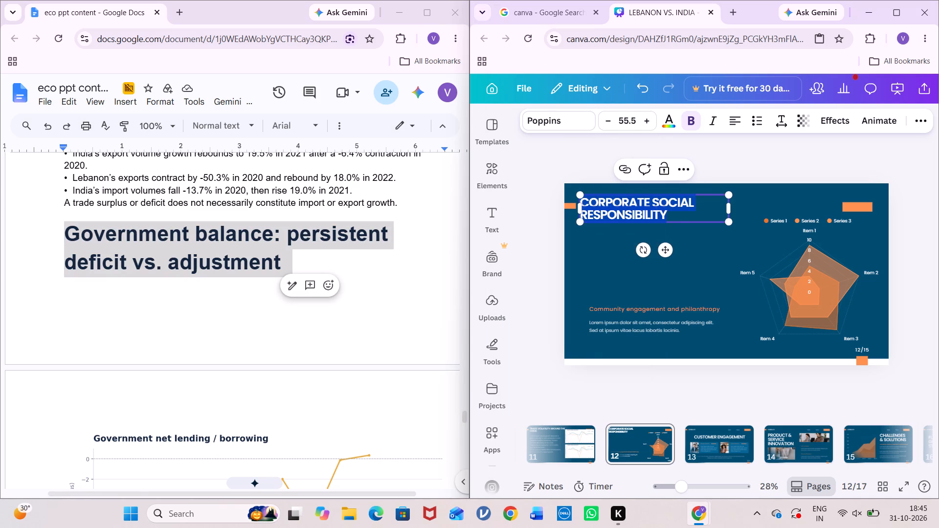
key(ctrl+v)
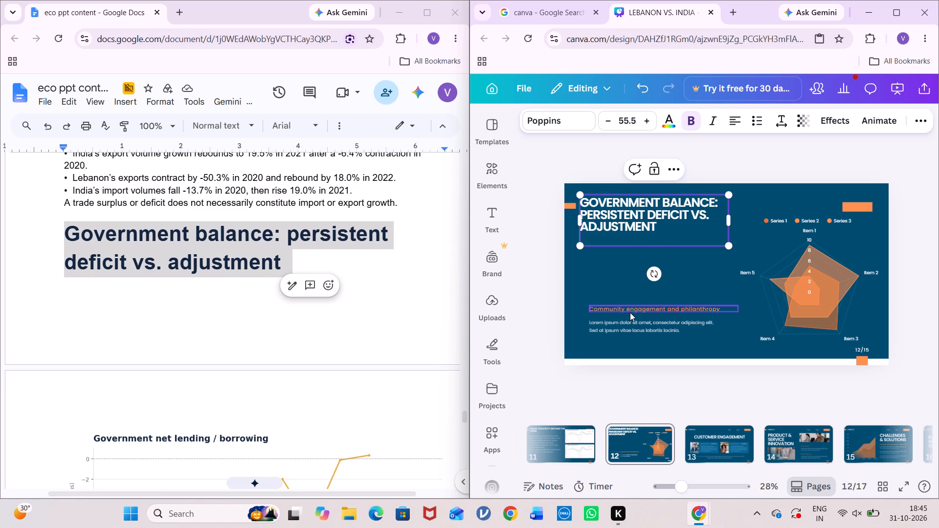
Clear slide 12's placeholders by moving the "Community engagement and philanthropy" subtitle off the slide and deleting the radar chart.
drag(618, 306, 426, 313)
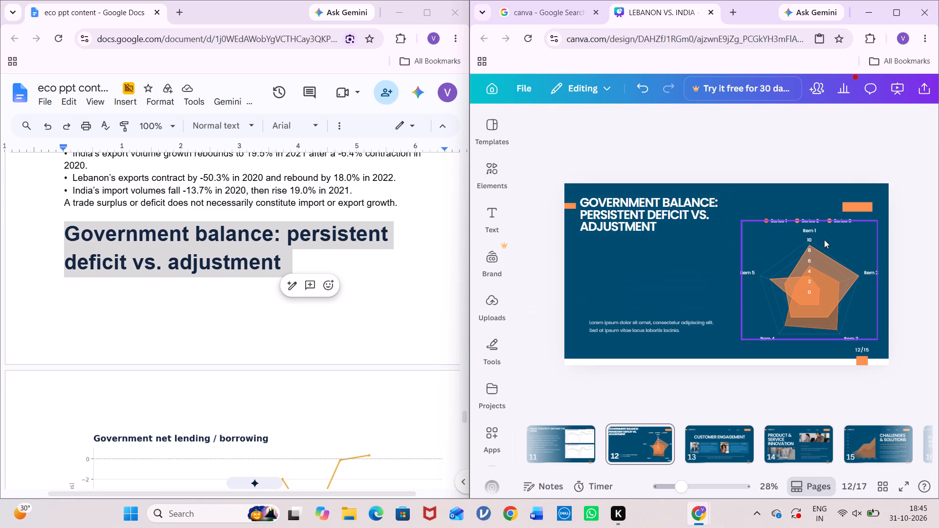
click(845, 246)
click(825, 199)
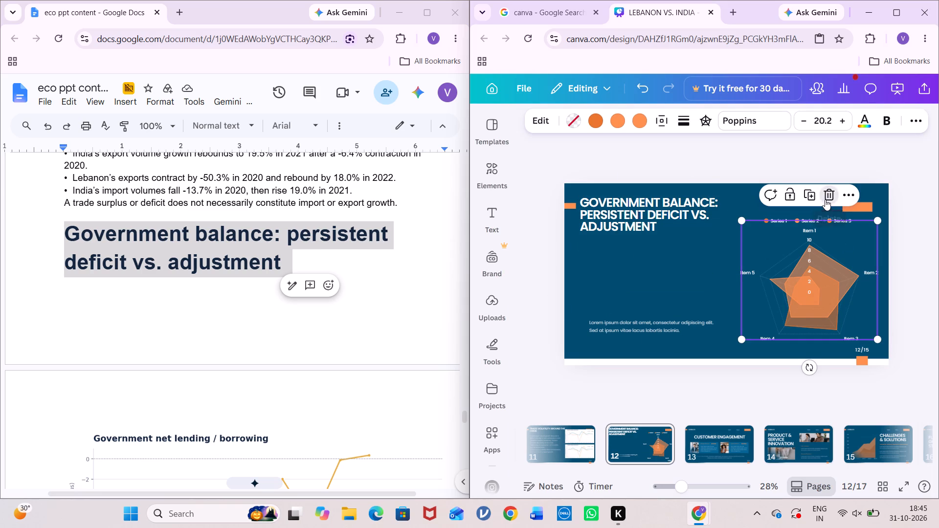
Move the lorem ipsum body text up beneath the slide 12 title and set its font size to 24.
drag(672, 333, 659, 263)
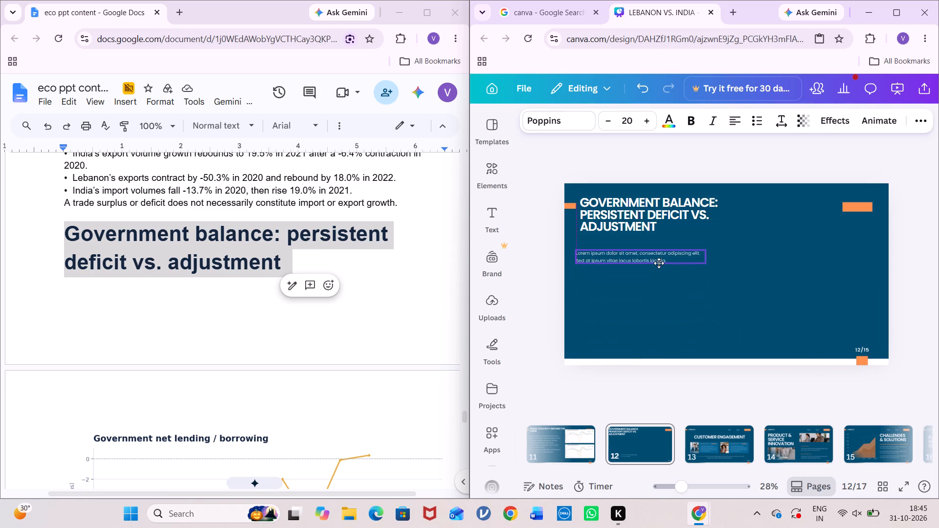
drag(659, 263, 659, 264)
click(647, 120)
click(647, 120)
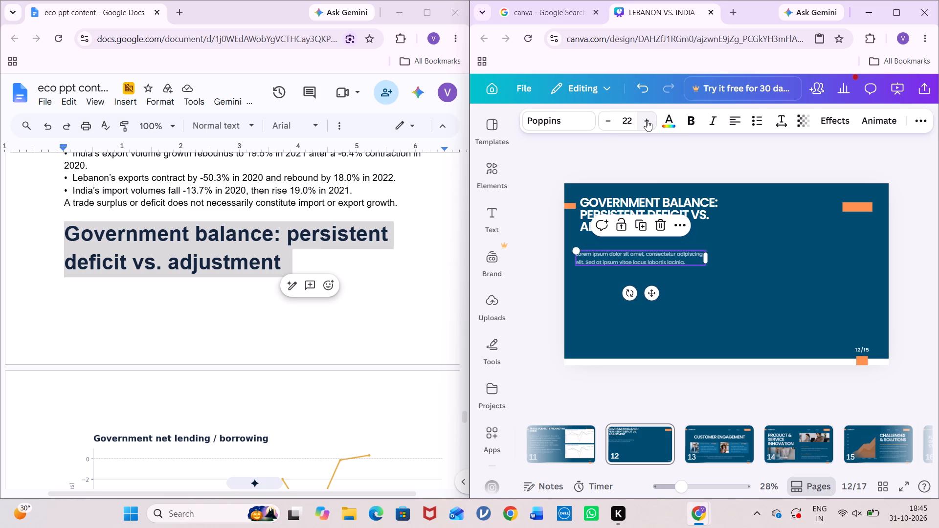
click(647, 120)
click(647, 120)
Replace the slide 12 placeholder body with the document's fiscal balance text, from "In absolute terms" to "gross public debt.".
scroll(314, 320, down, 2)
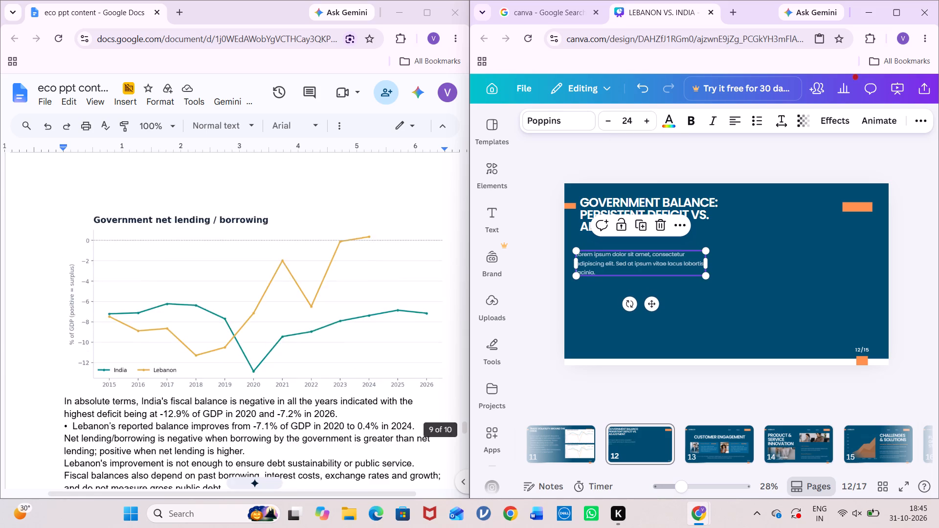
scroll(314, 320, down, 2)
drag(57, 230, 135, 251)
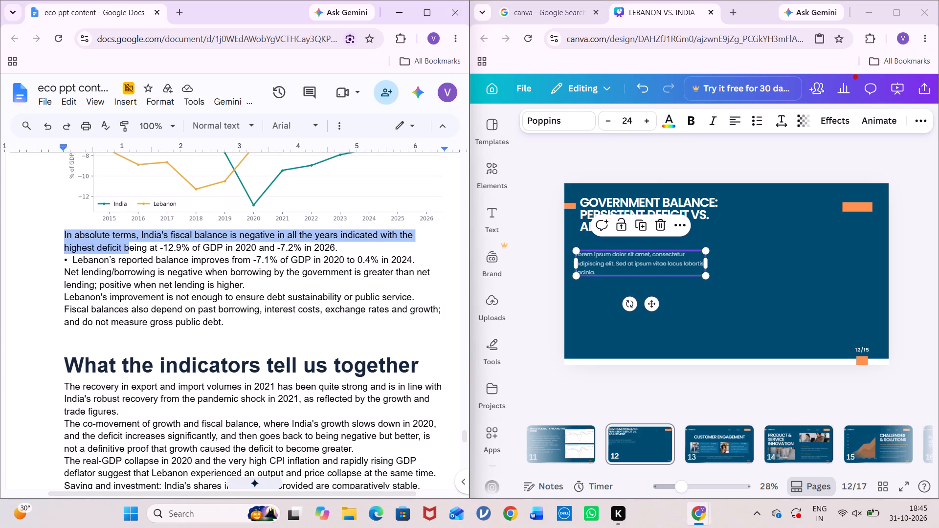
drag(135, 251, 260, 321)
key(ctrl+c)
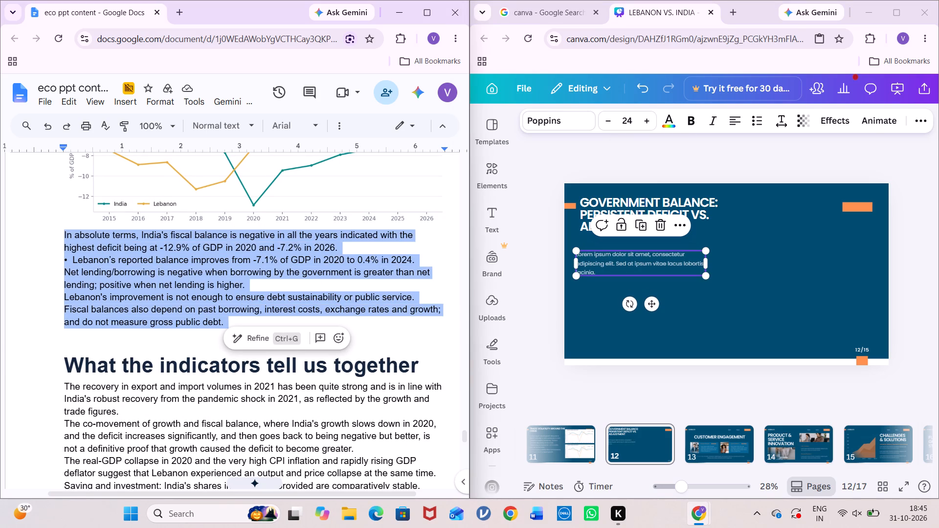
double_click(597, 261)
key(ctrl+v)
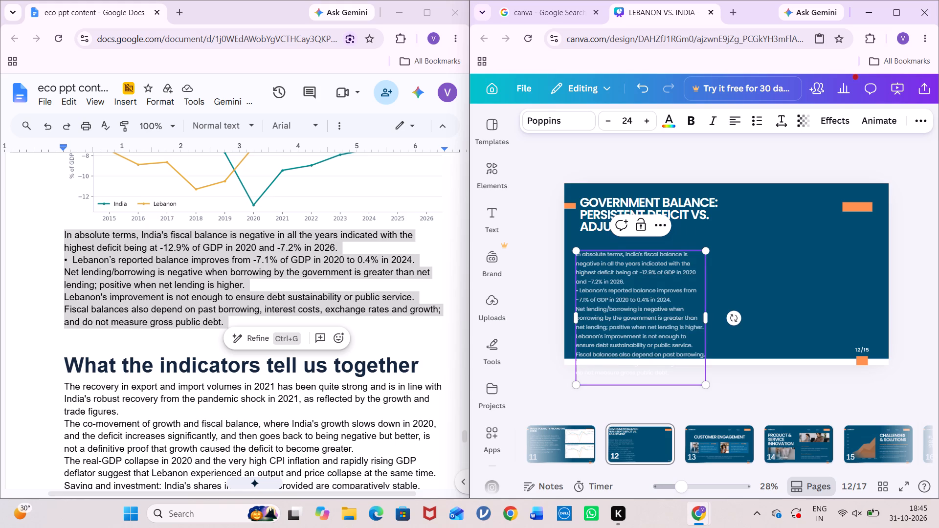
Move the slide 12 body text up directly below the title and widen its box so all lines fit on the slide.
drag(695, 249, 695, 230)
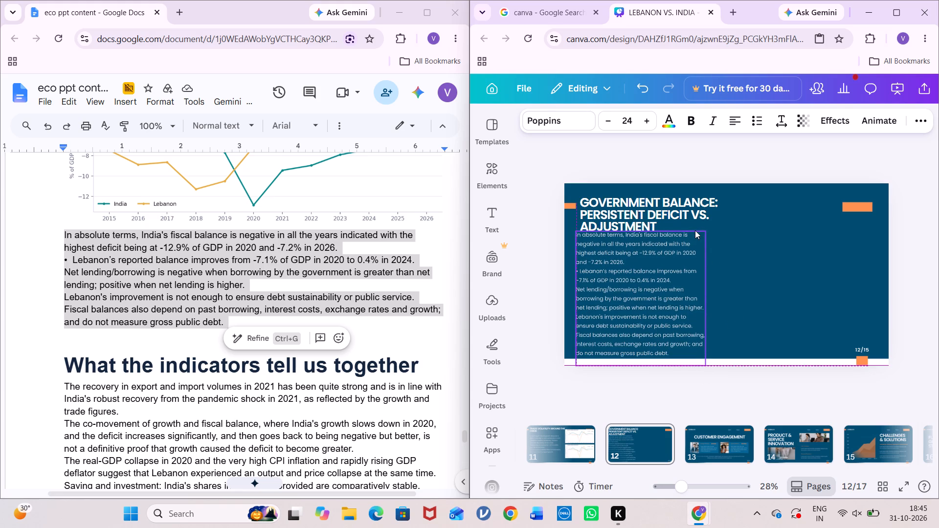
drag(695, 230, 695, 231)
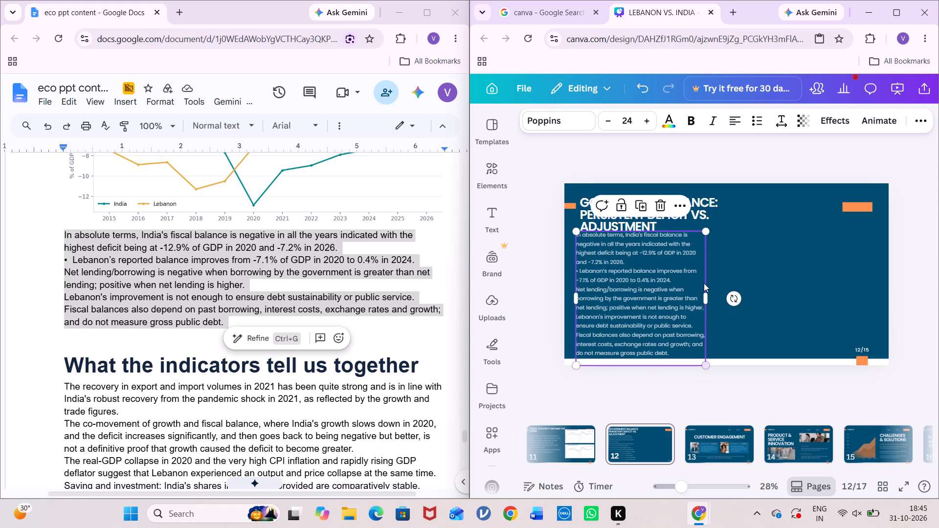
drag(707, 295, 724, 295)
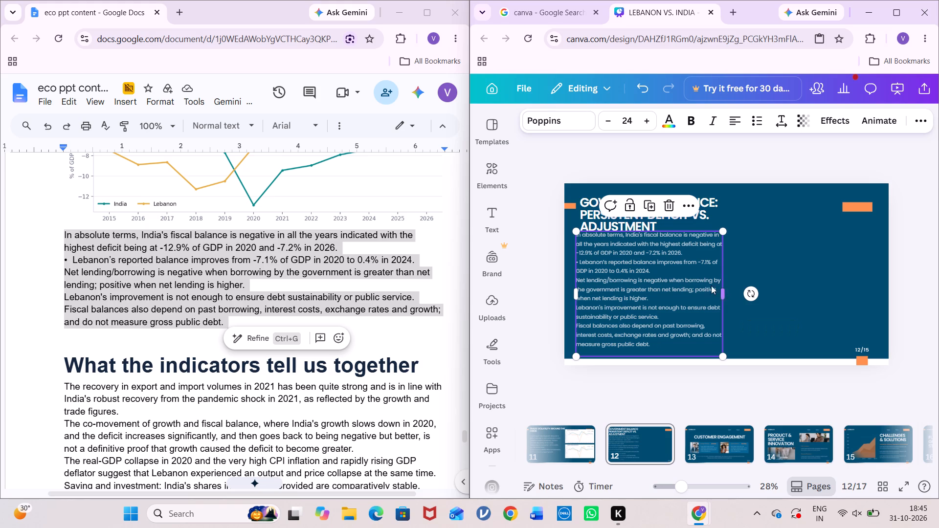
drag(698, 244, 697, 248)
click(798, 242)
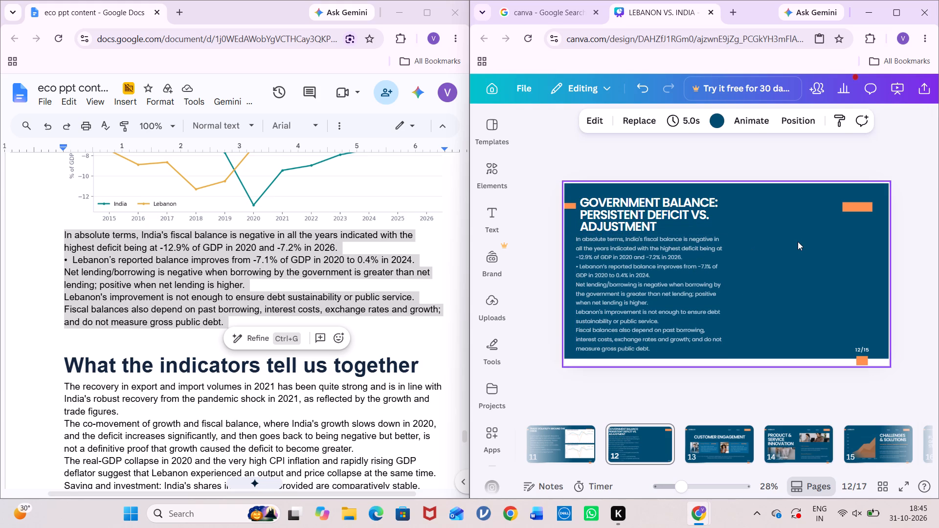
Copy the Government net lending / borrowing chart from the document and add it to slide 12 from the uploaded images.
scroll(252, 210, up, 1)
right_click(252, 210)
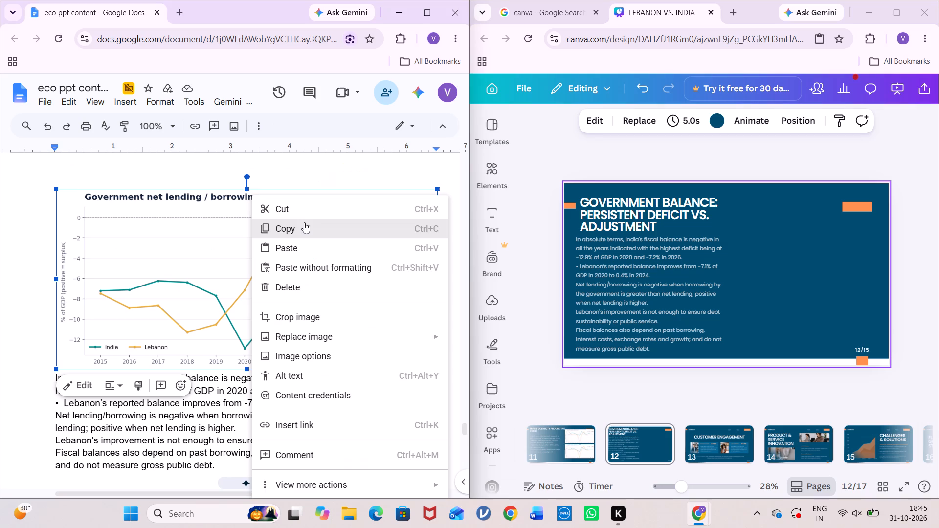
click(305, 223)
right_click(785, 244)
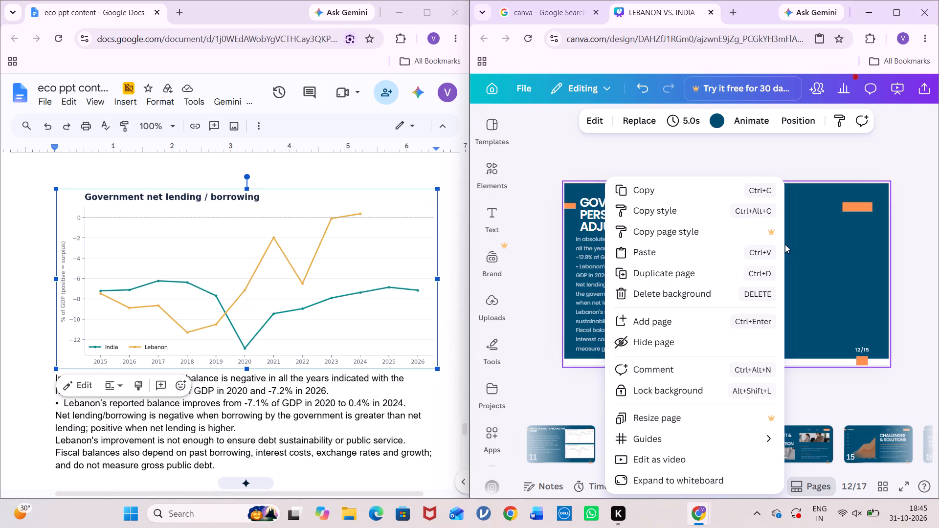
click(725, 247)
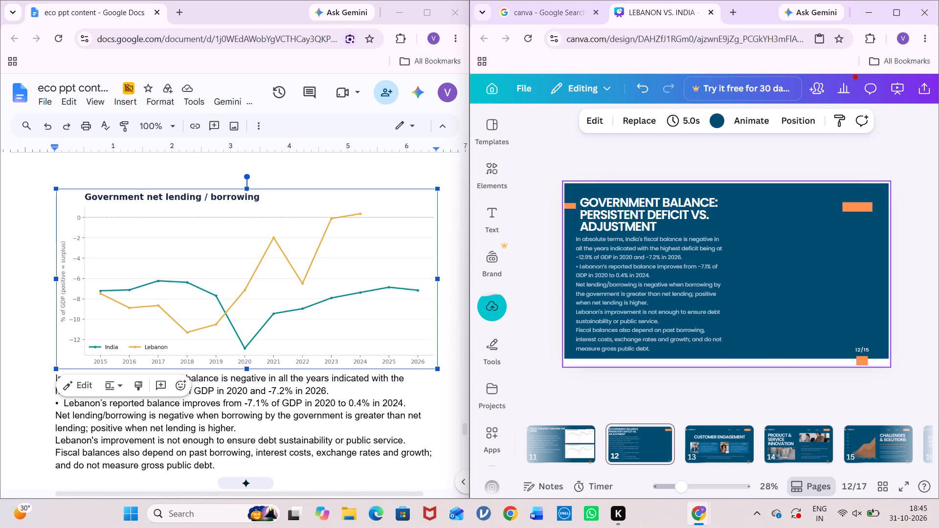
scroll(297, 383, down, 7)
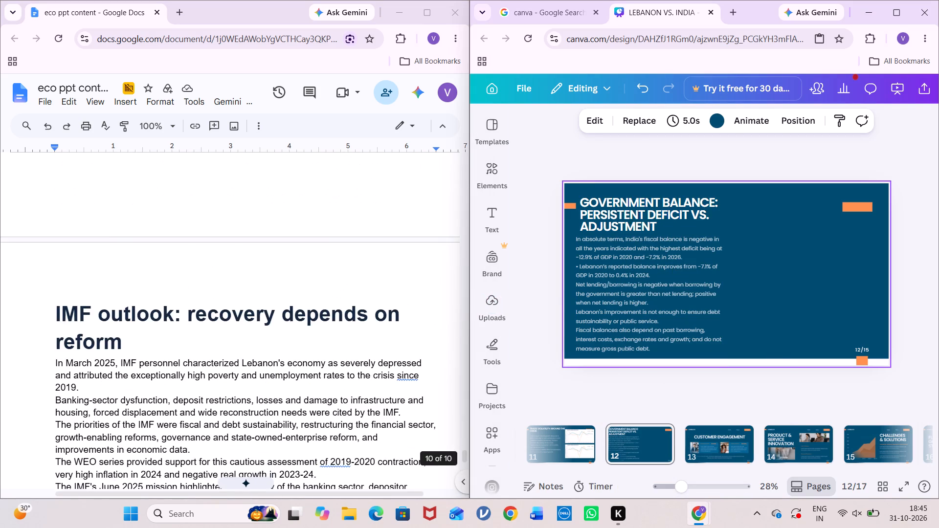
scroll(297, 383, up, 5)
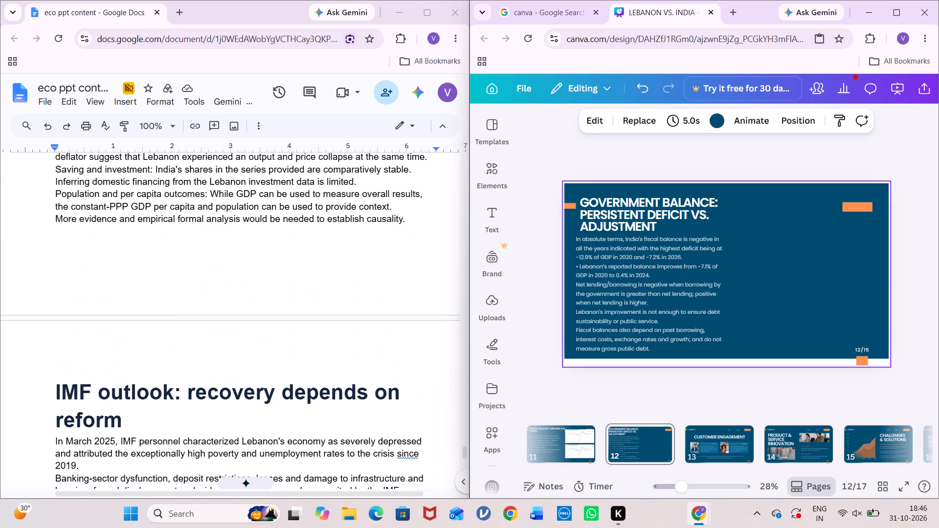
click(493, 315)
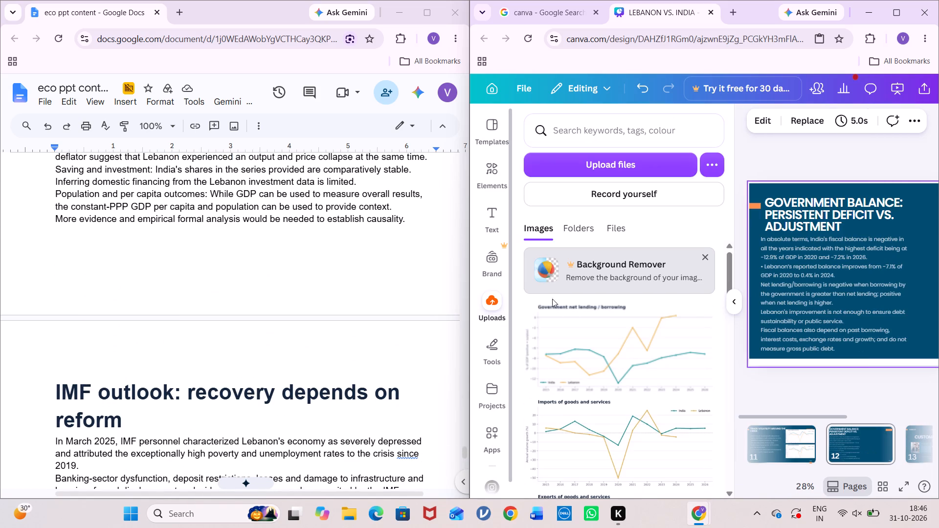
click(597, 358)
click(824, 379)
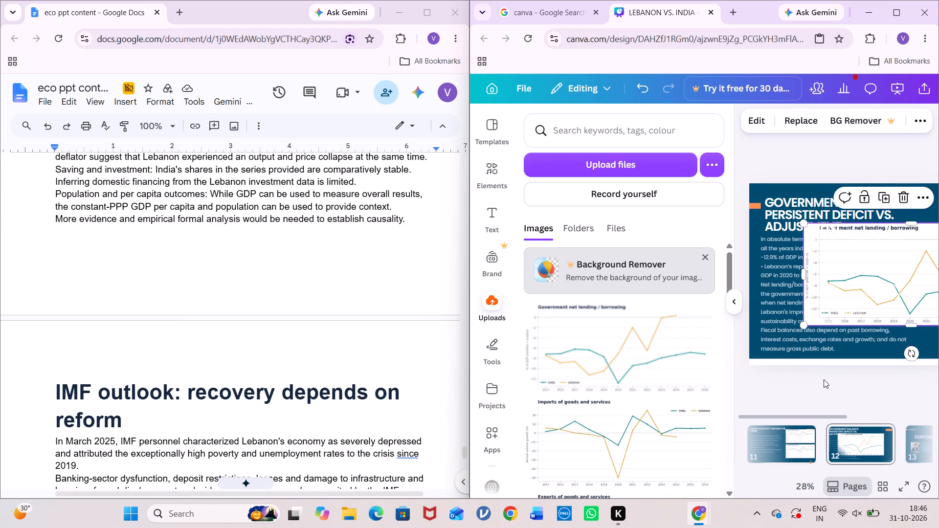
click(740, 308)
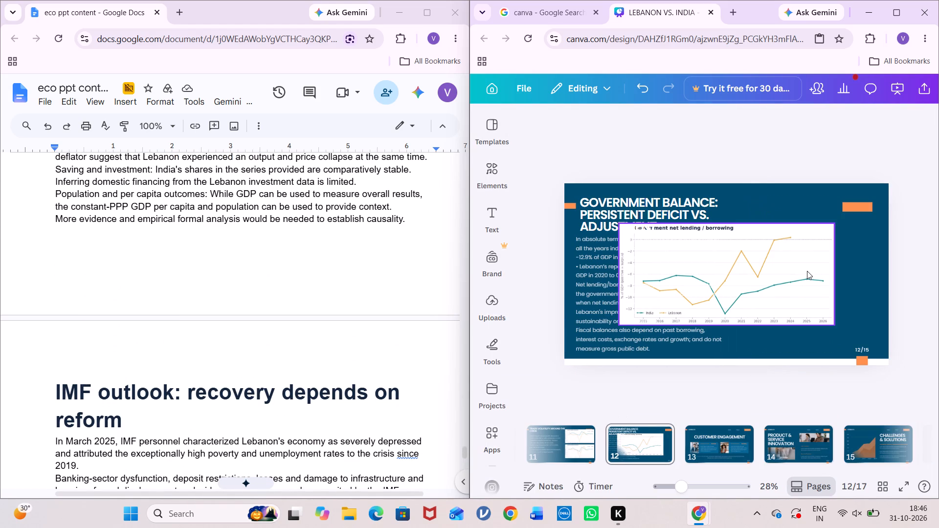
Move the chart against slide 12's right edge and shrink it so it sits beside the body text without overlapping.
click(807, 271)
click(723, 273)
drag(723, 273, 766, 274)
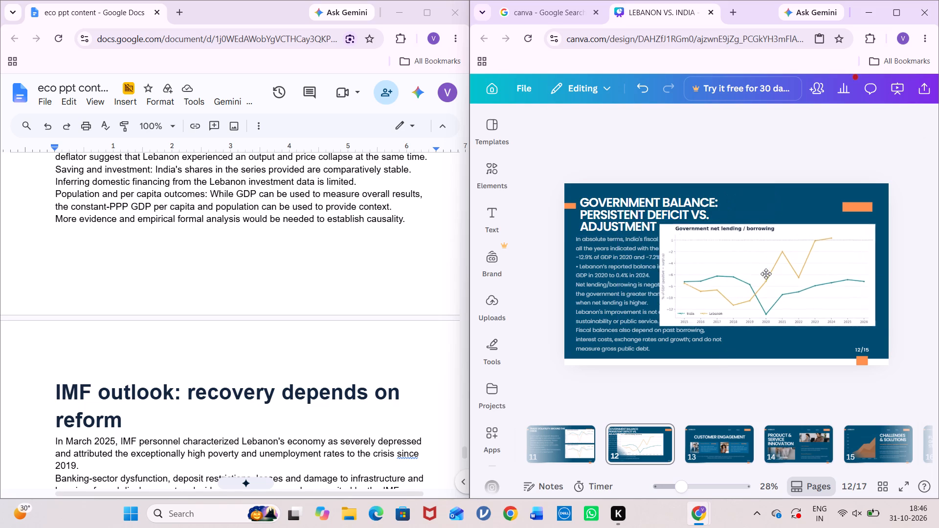
drag(766, 274, 774, 276)
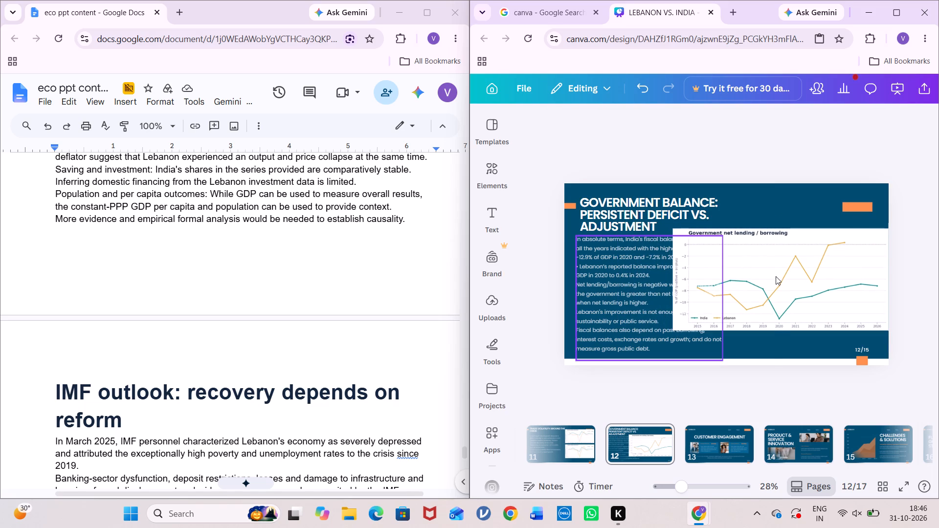
click(776, 276)
drag(673, 332, 715, 316)
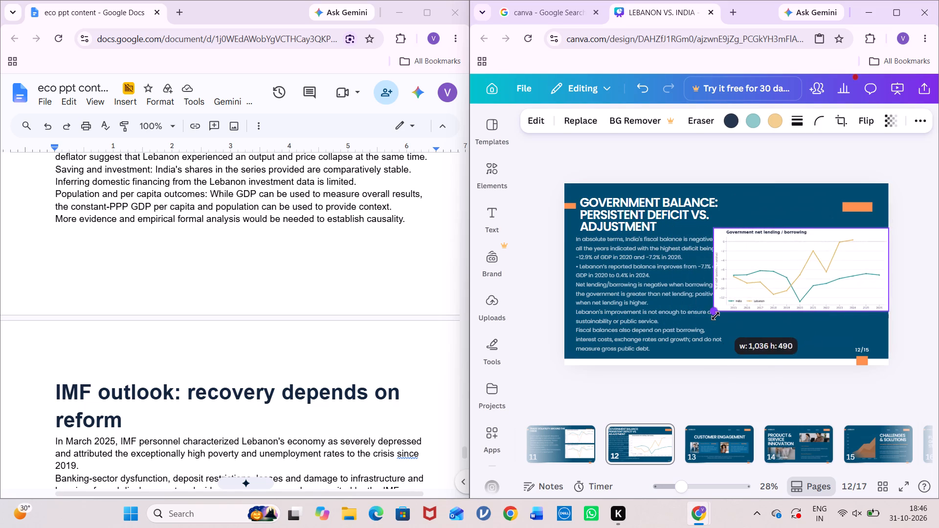
drag(715, 316, 731, 313)
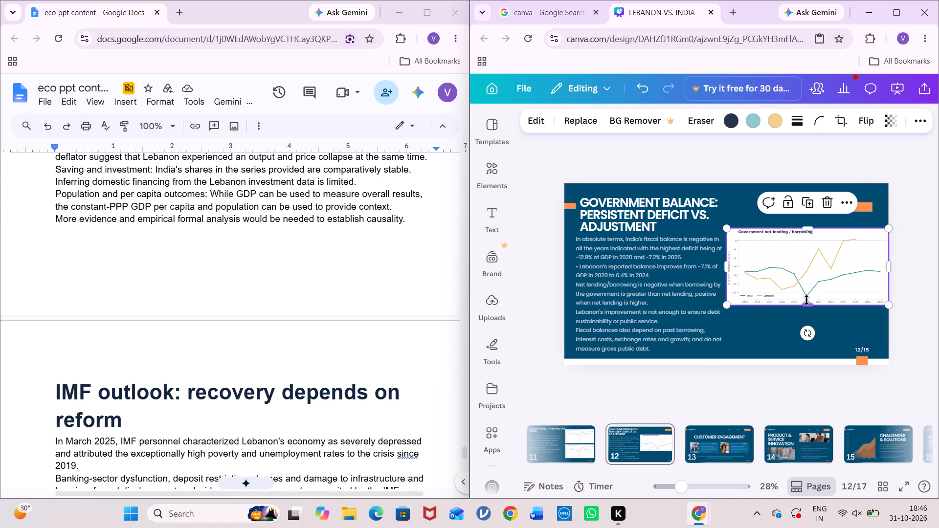
click(859, 290)
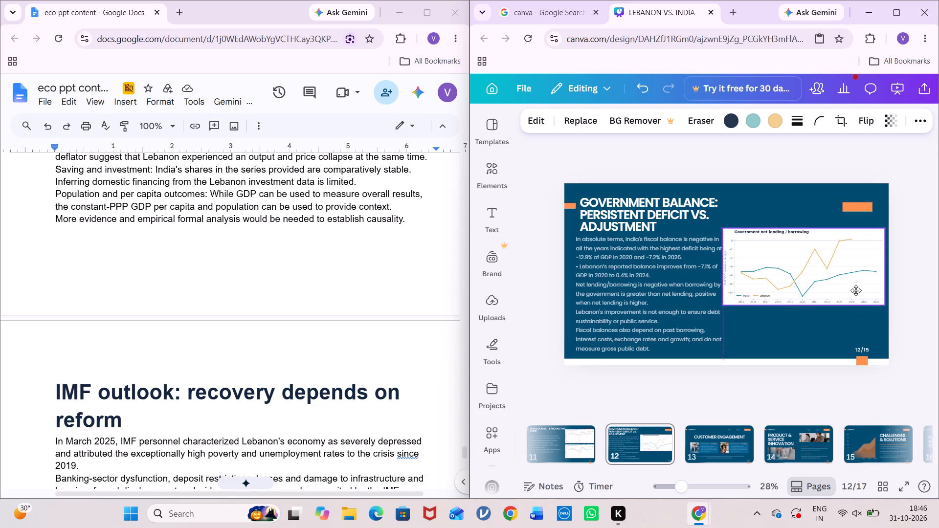
click(938, 284)
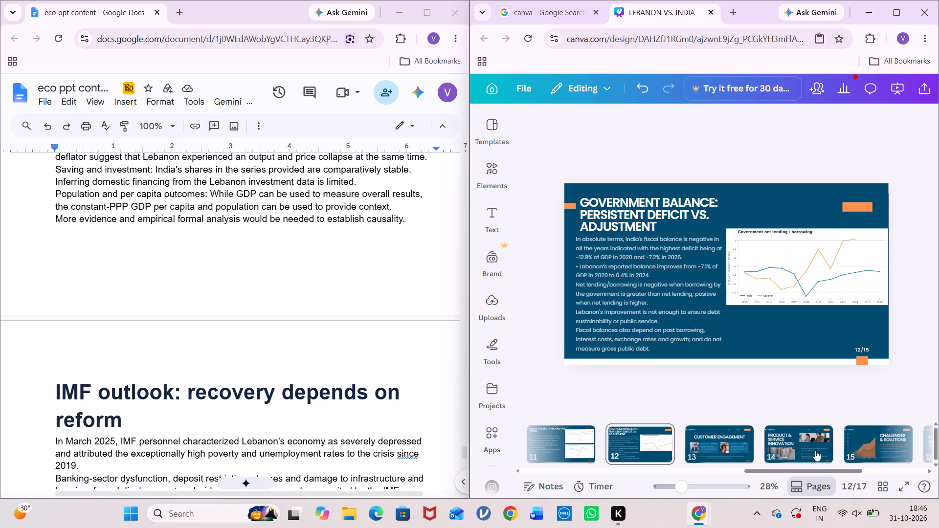
On slide 13, remove the LICERIA.CO, Home, About and Contact header placeholders, keeping the orange shapes.
click(722, 444)
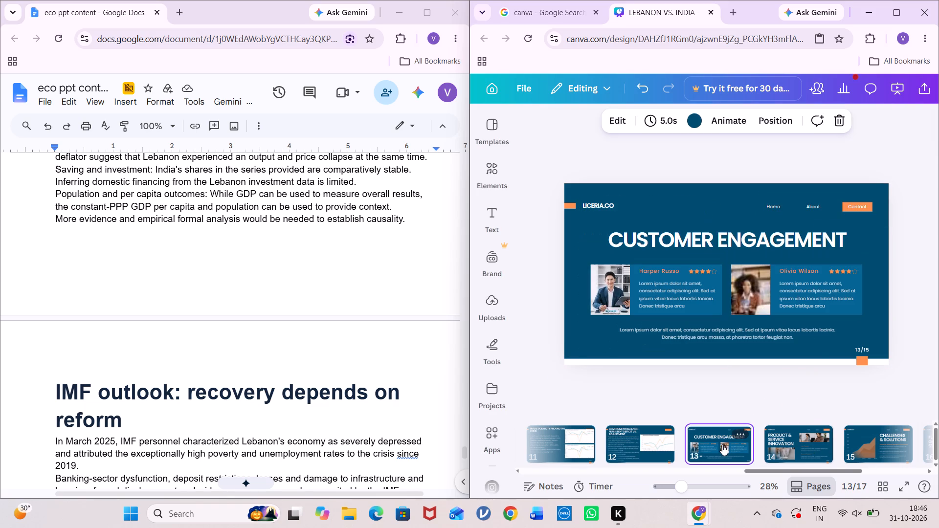
click(707, 250)
click(707, 250)
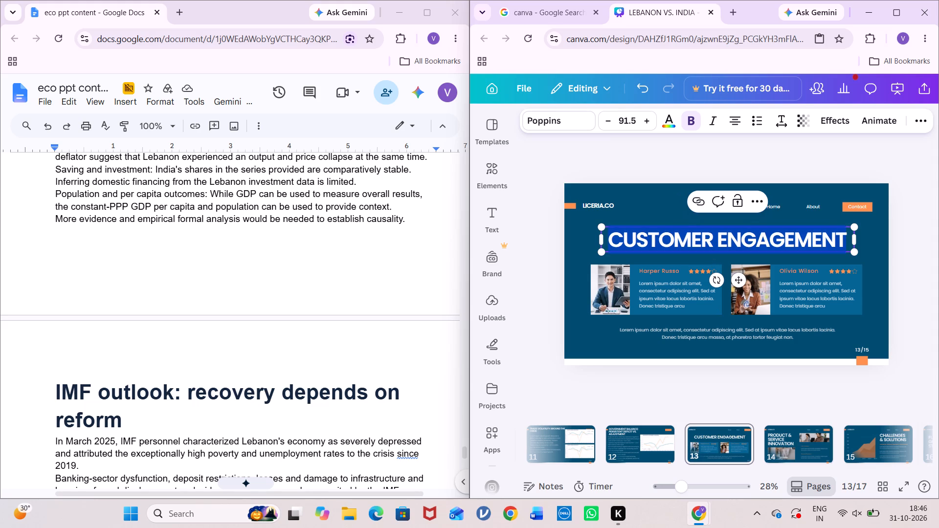
drag(595, 203, 620, 163)
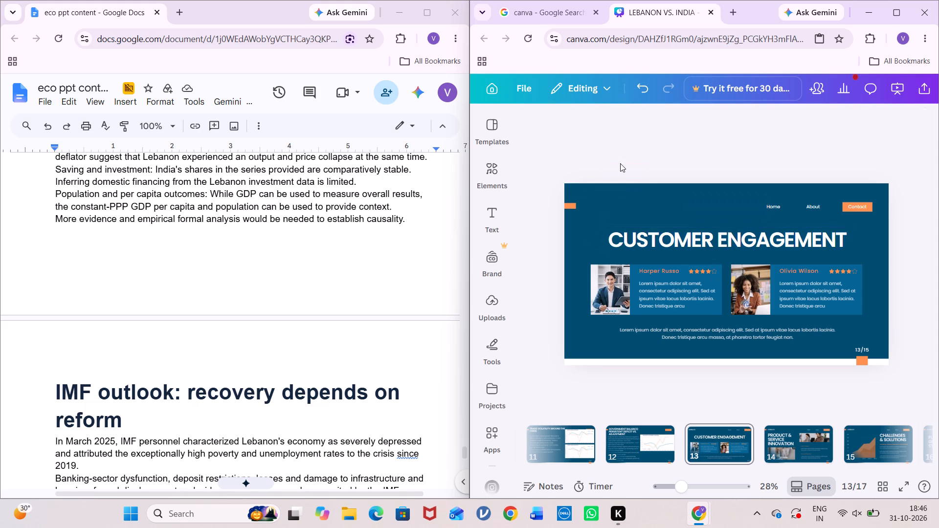
triple_click(769, 203)
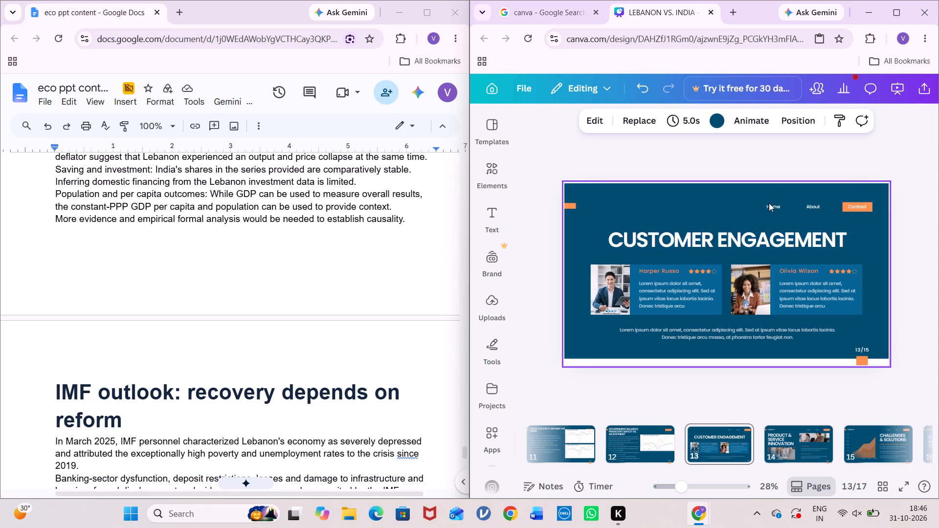
drag(773, 209, 775, 170)
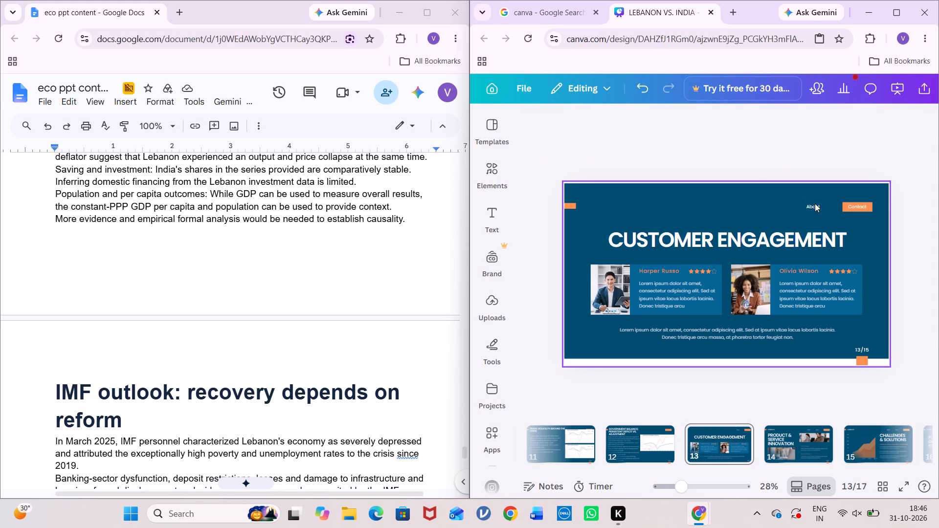
drag(815, 203, 815, 153)
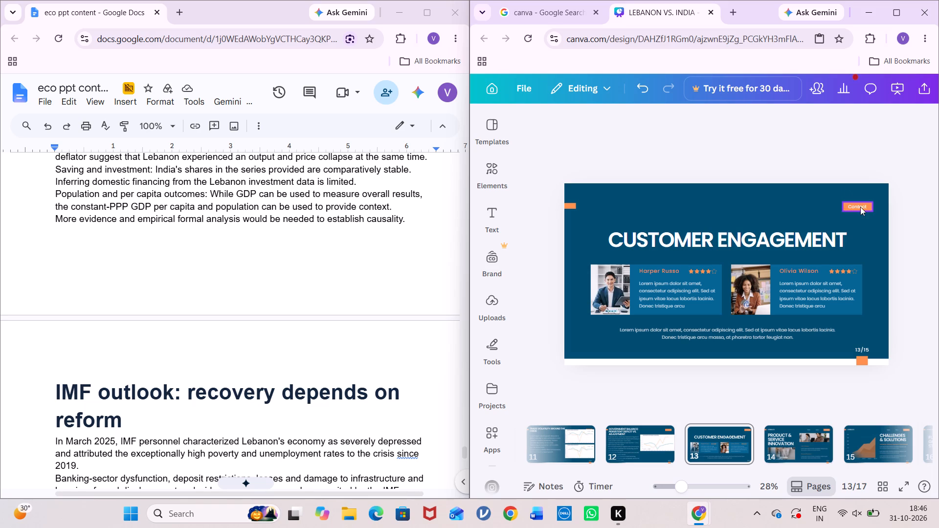
drag(860, 207, 851, 160)
Move the slide 13 title up into the header area and set its font size to 55.5.
drag(796, 236, 794, 230)
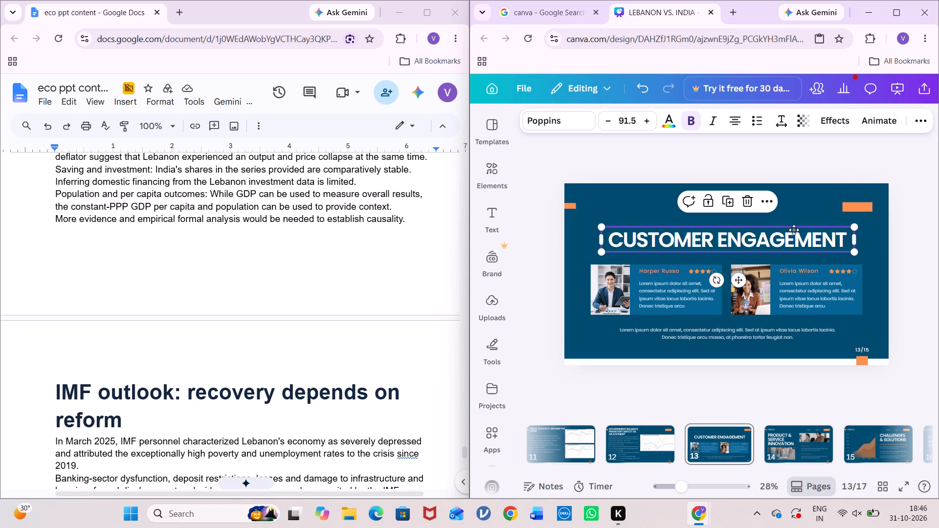
drag(794, 230, 778, 208)
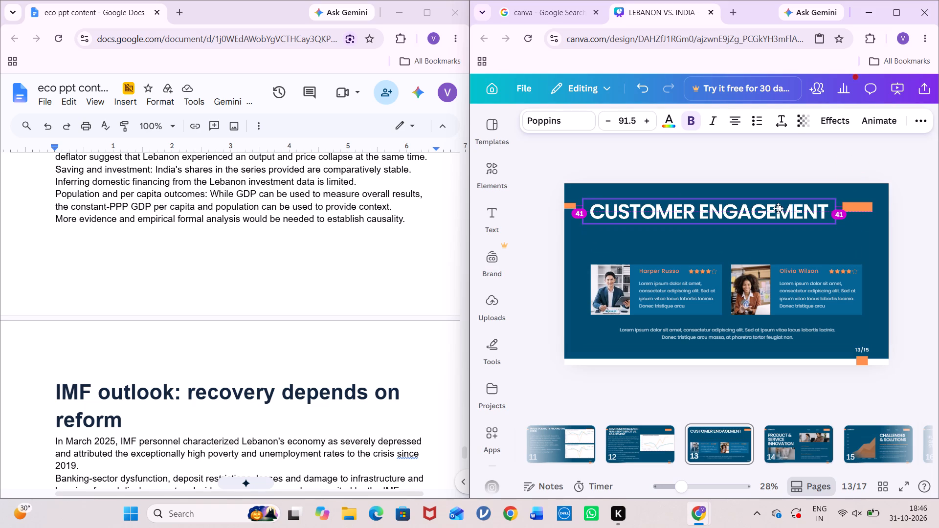
drag(778, 208, 776, 206)
click(776, 206)
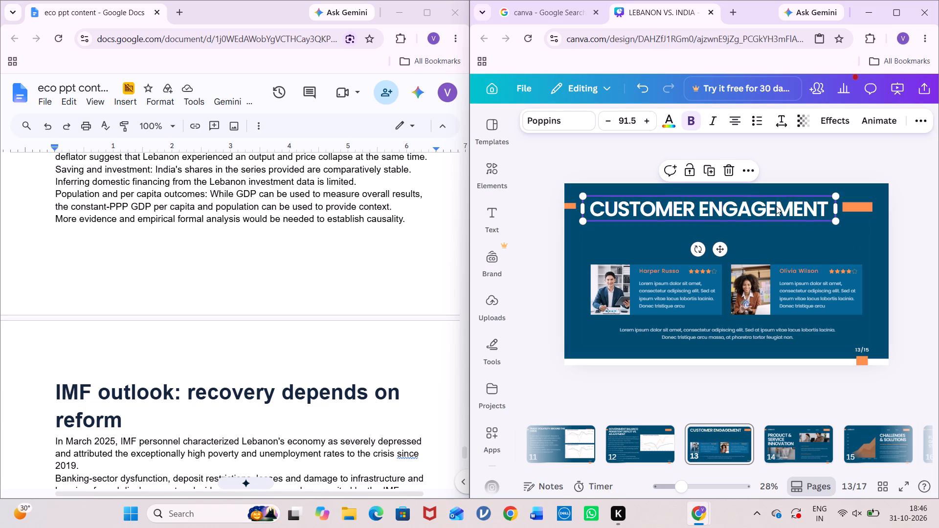
click(634, 120)
text(55.5)
key(Return)
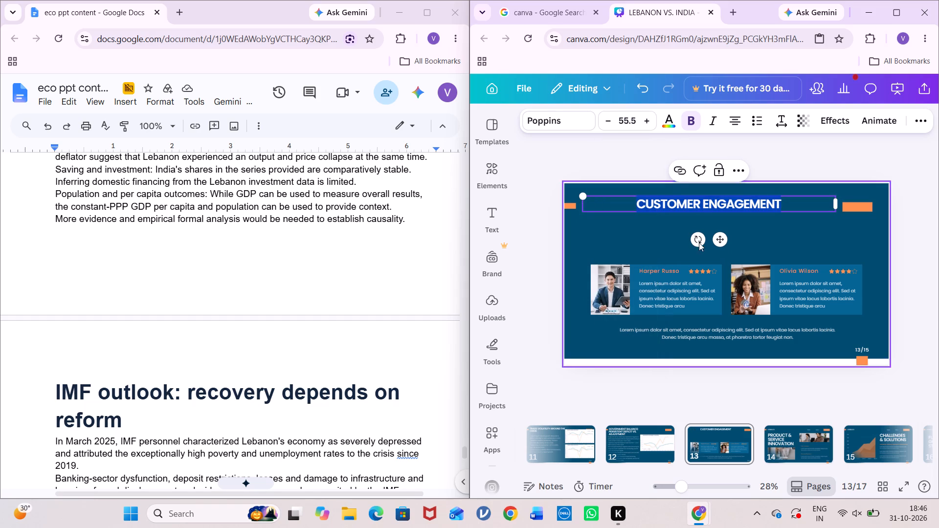
Delete the photo, its frame and the reviewer name from slide 13's left testimonial.
right_click(626, 284)
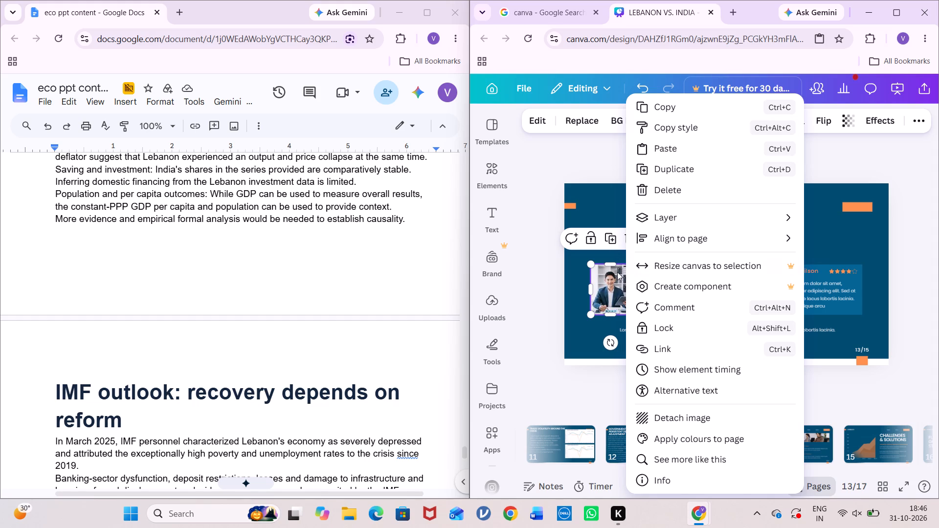
click(575, 283)
click(631, 245)
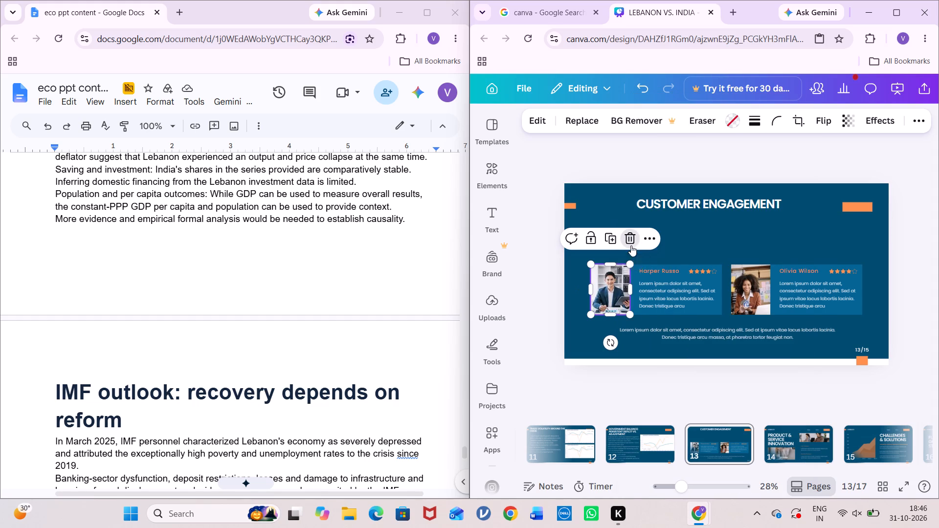
click(646, 272)
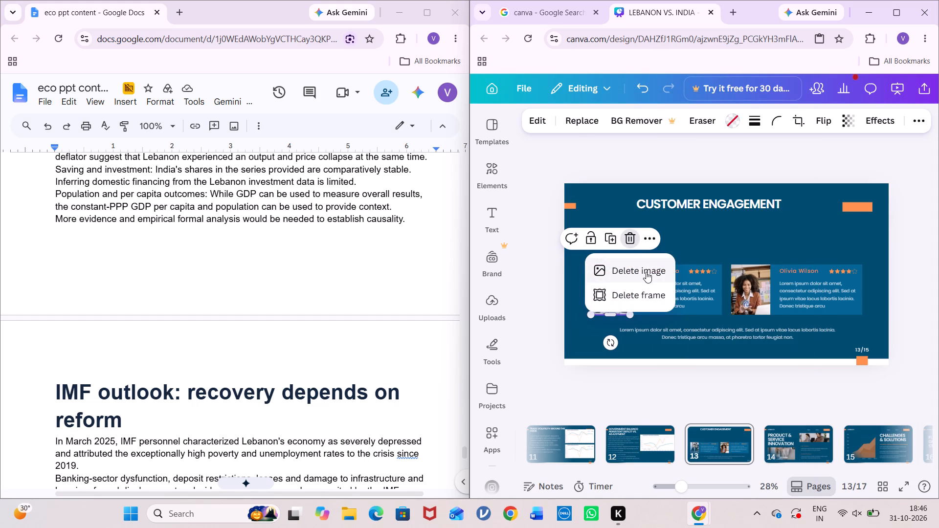
click(628, 238)
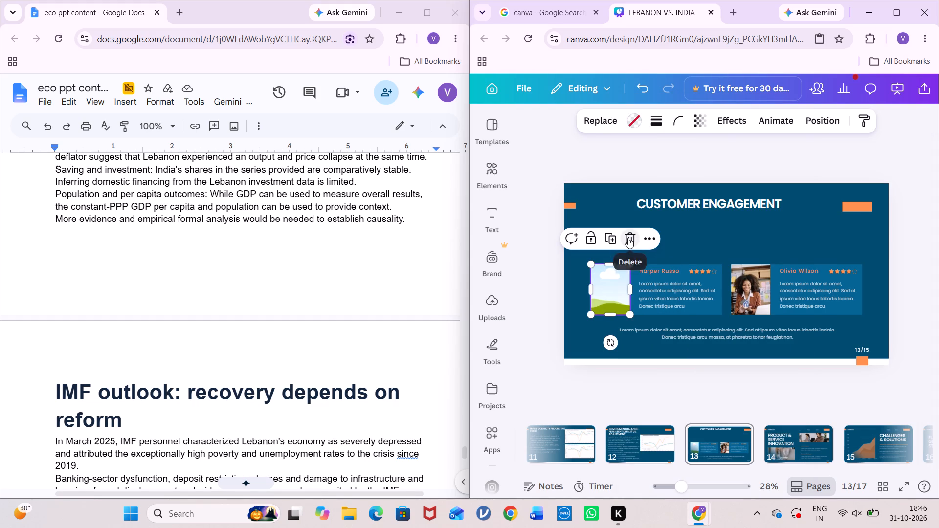
click(664, 275)
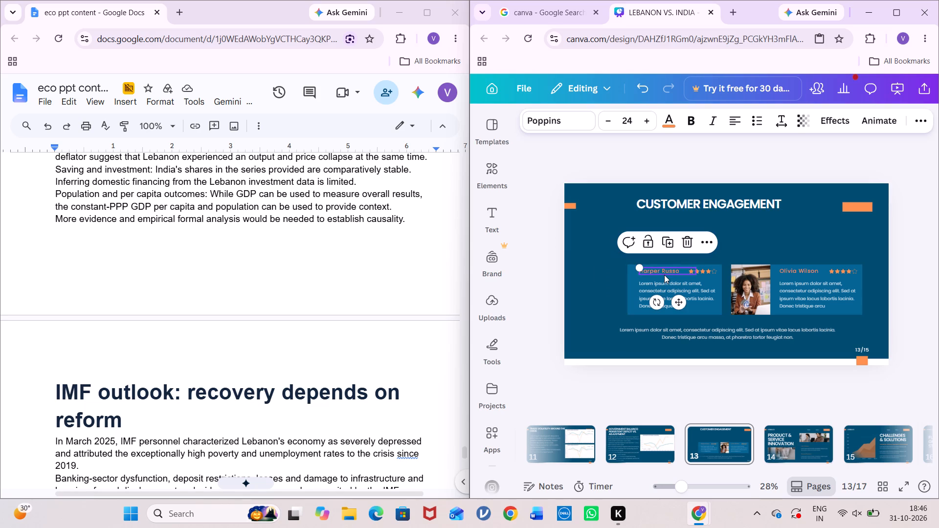
click(685, 243)
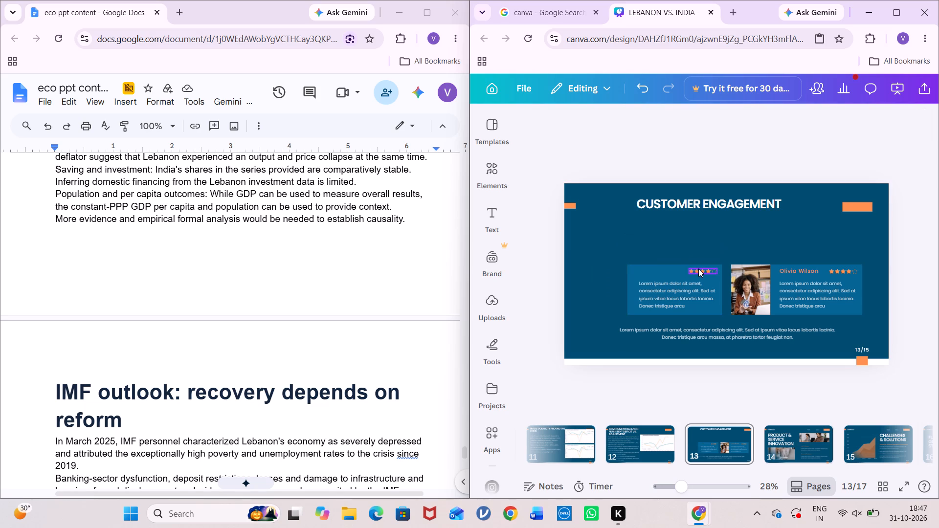
Remove both testimonial card backgrounds and star ratings, plus the right card's photo, name and text, from slide 13.
click(698, 268)
drag(654, 275, 675, 146)
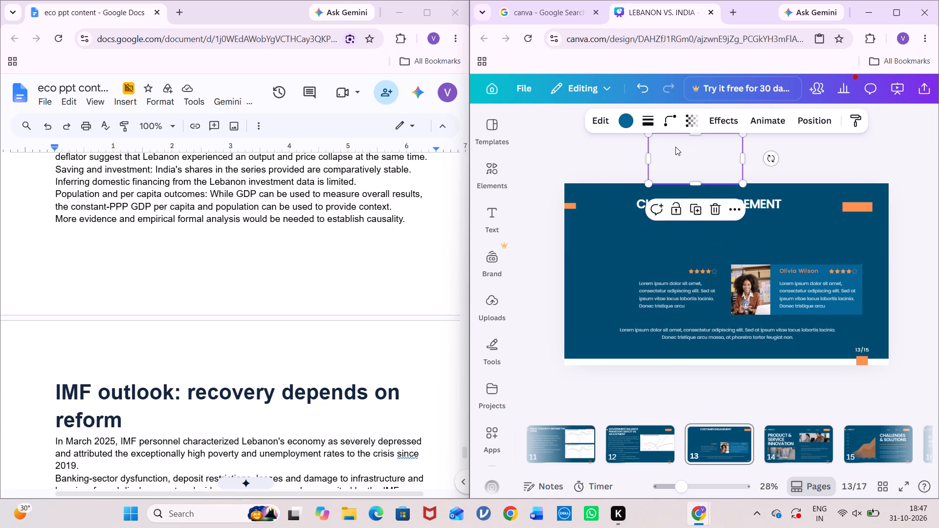
drag(695, 158, 701, 146)
drag(809, 279, 859, 130)
drag(761, 293, 869, 141)
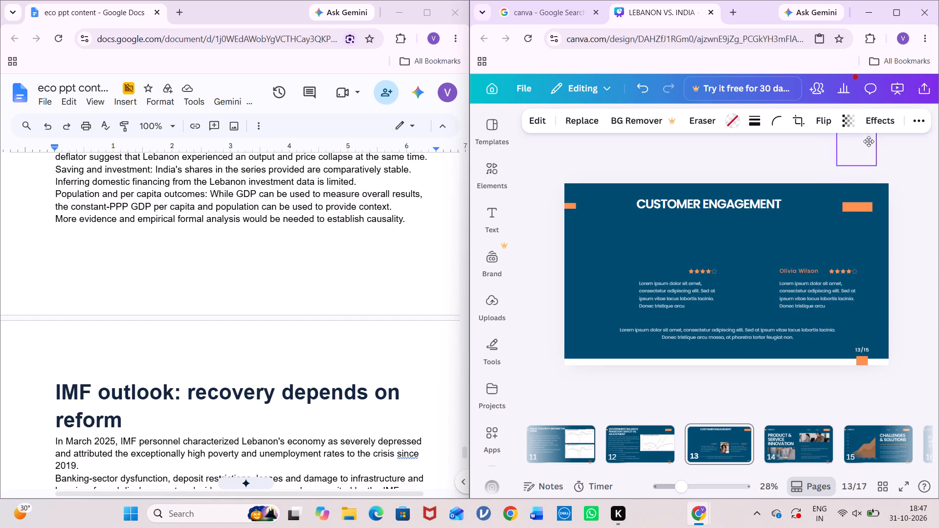
drag(869, 141, 869, 141)
drag(823, 281, 892, 131)
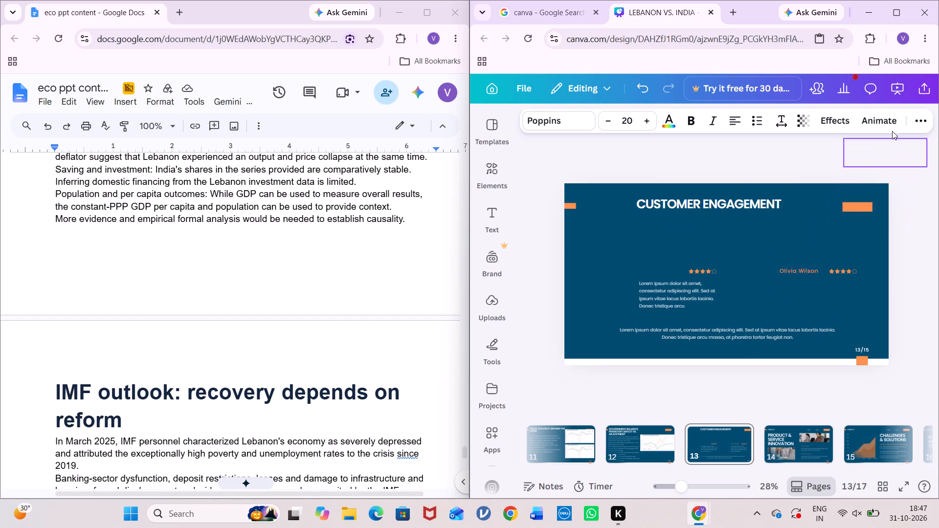
drag(892, 131, 894, 130)
drag(803, 273, 938, 227)
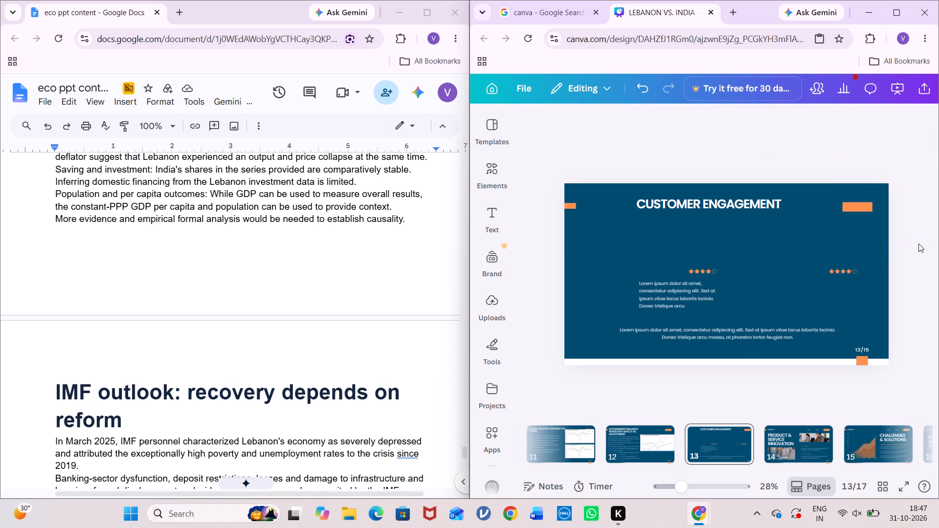
drag(853, 269, 938, 218)
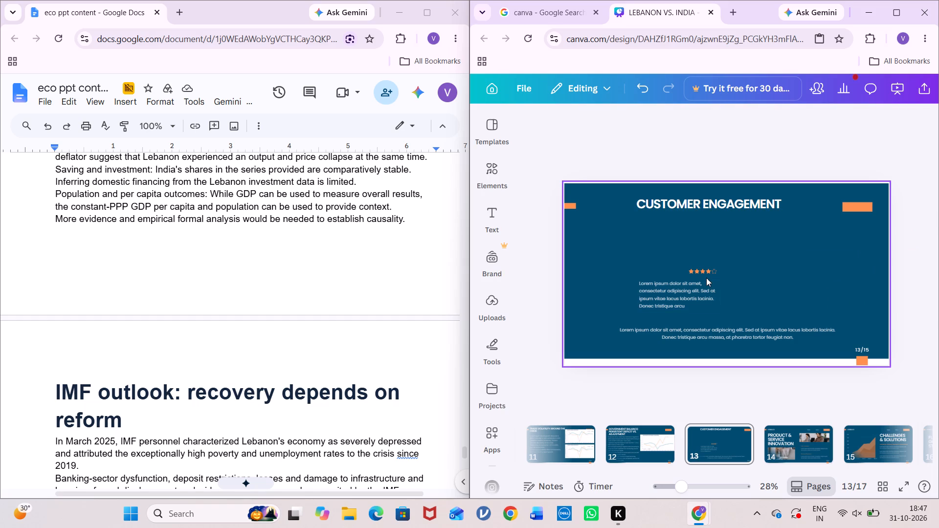
drag(708, 271, 938, 1)
Move the remaining testimonial paragraph up below the slide 13 title and remove the centred paragraph at the slide's bottom.
drag(701, 294, 655, 248)
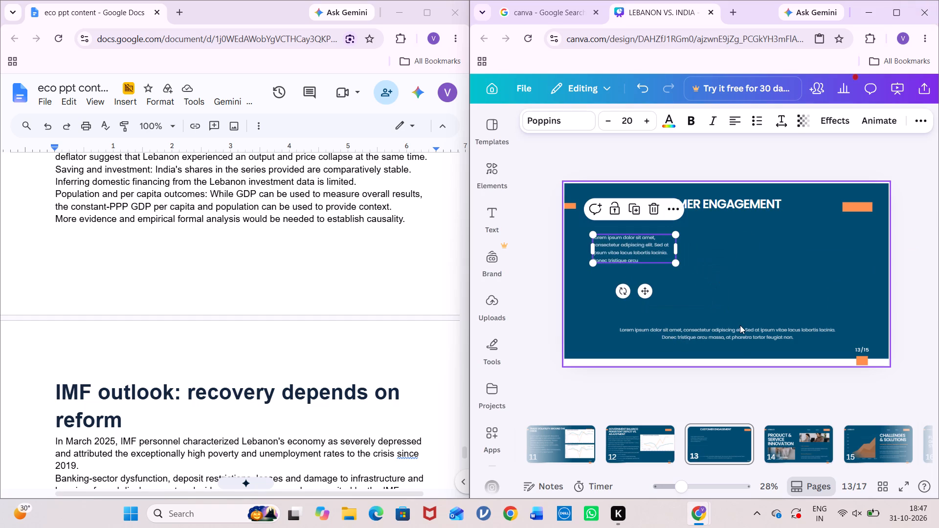
click(740, 325)
drag(743, 339, 698, 527)
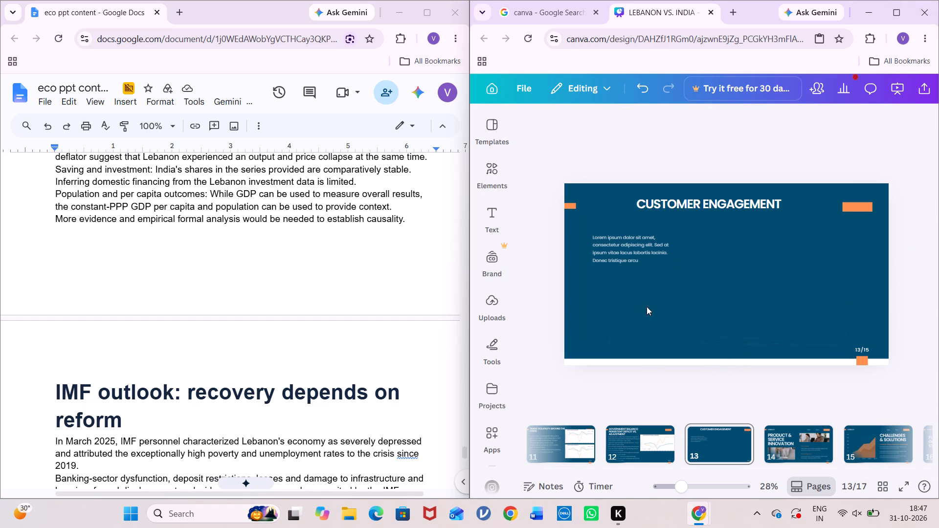
Replace the slide 13 title with the document heading "What the indicators tell us together" and position it between the two orange header shapes.
drag(683, 202, 636, 204)
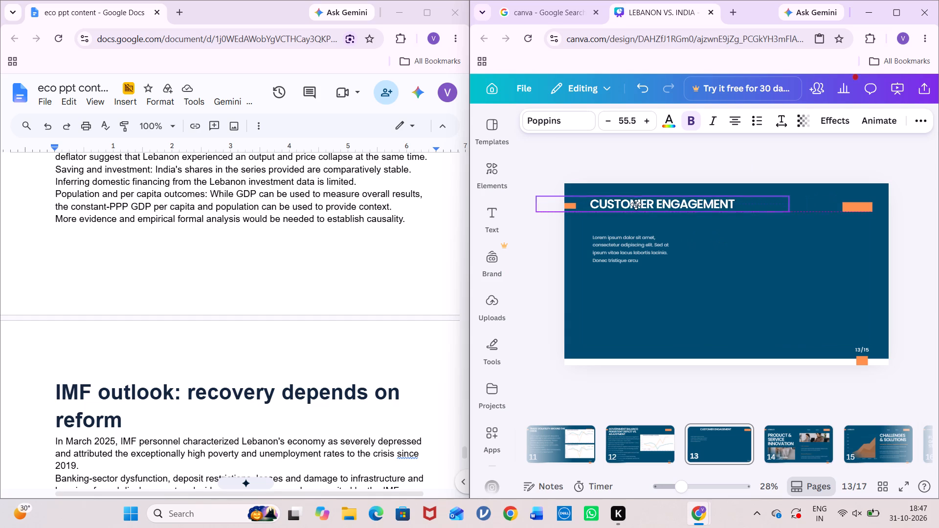
drag(636, 204, 635, 205)
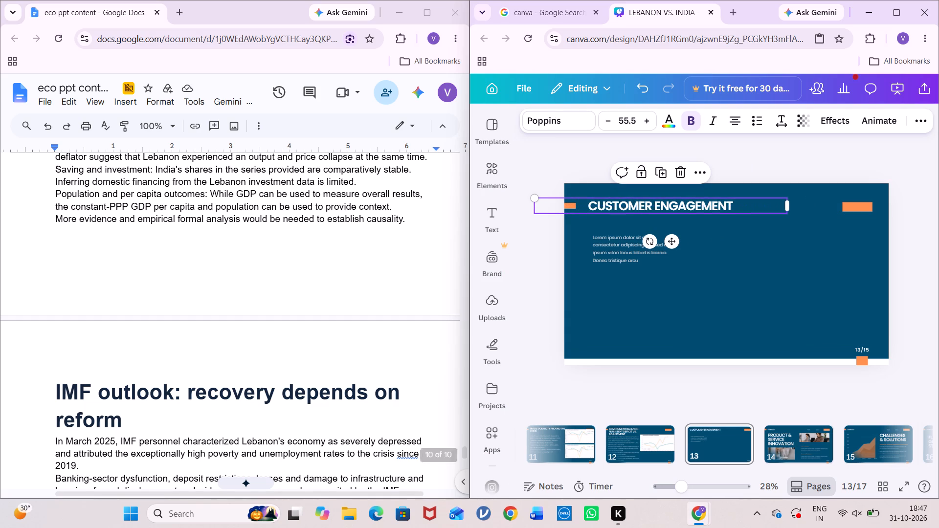
scroll(437, 283, up, 3)
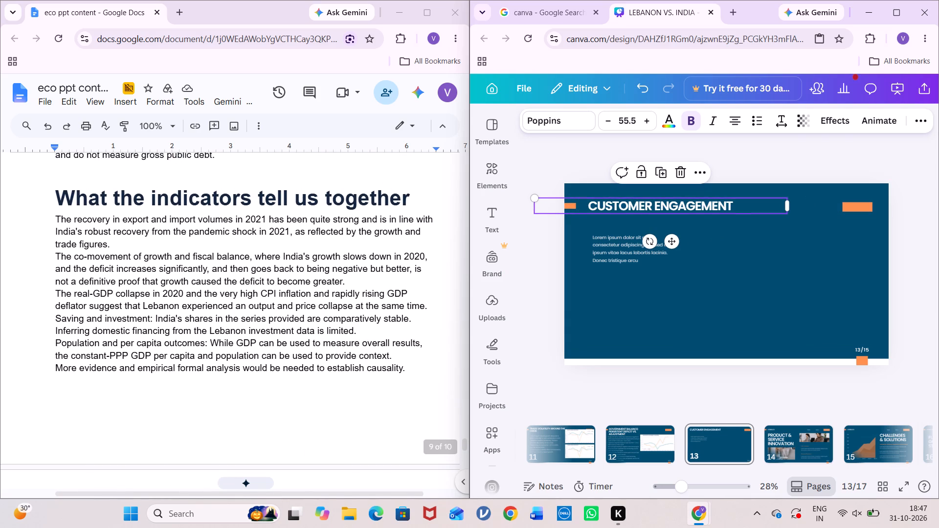
drag(49, 190, 410, 191)
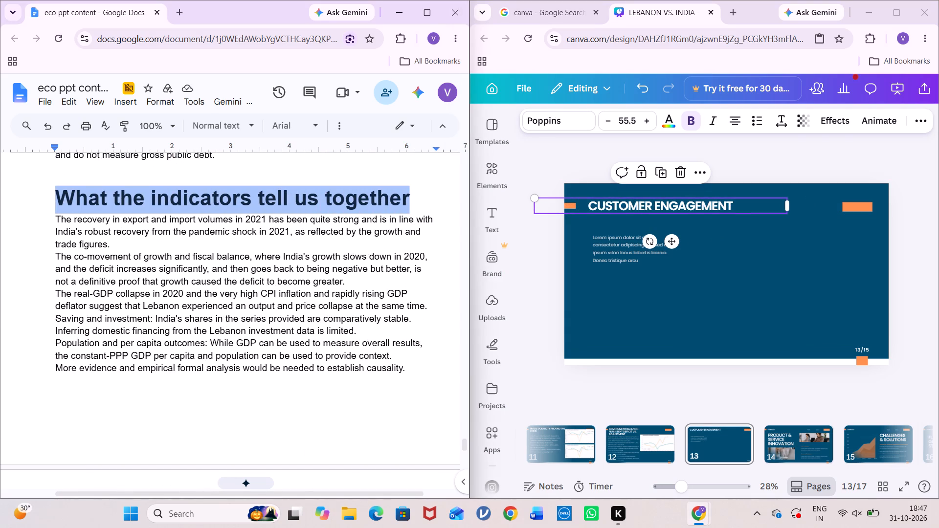
drag(410, 191, 410, 191)
key(ctrl+c)
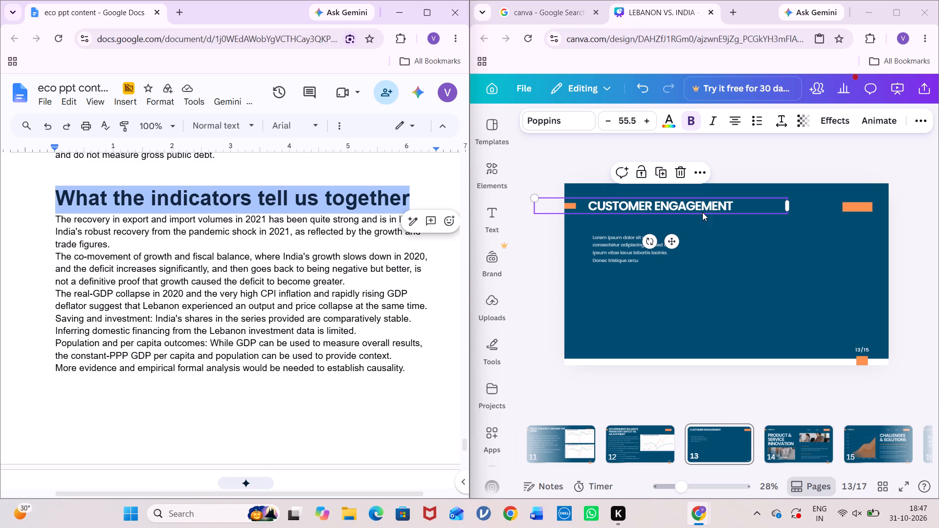
double_click(709, 207)
key(ctrl+v)
ctrl+click(709, 207)
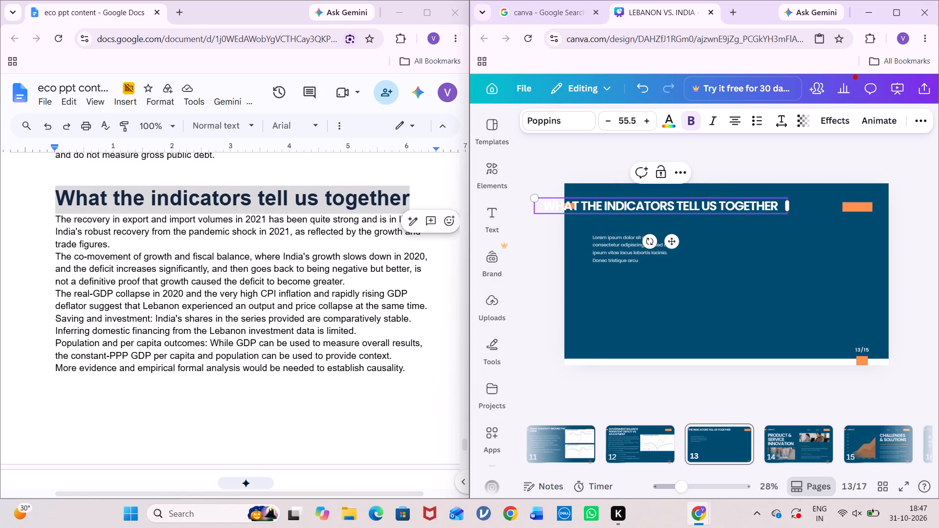
drag(675, 242, 705, 242)
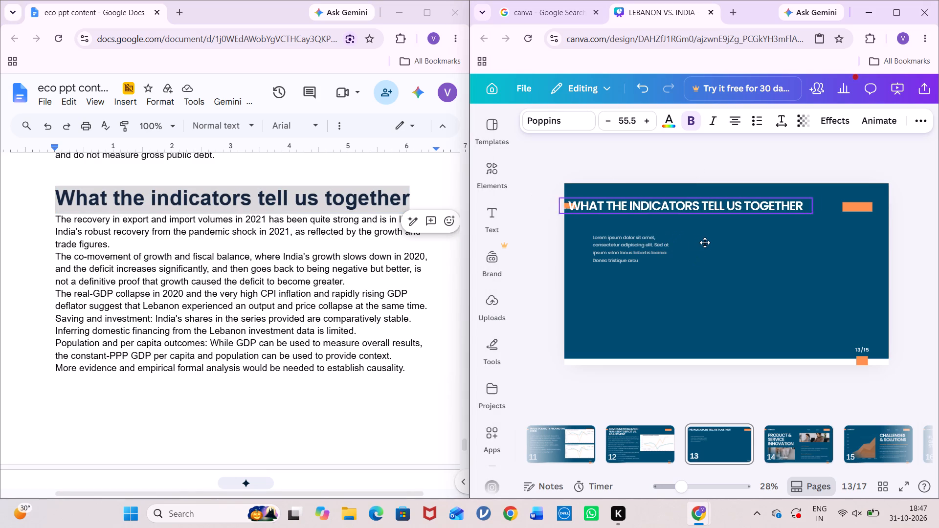
drag(705, 242, 715, 242)
Copy all the body paragraphs under "What the indicators tell us together" from the content document for slide 13's placeholder paragraph.
double_click(640, 247)
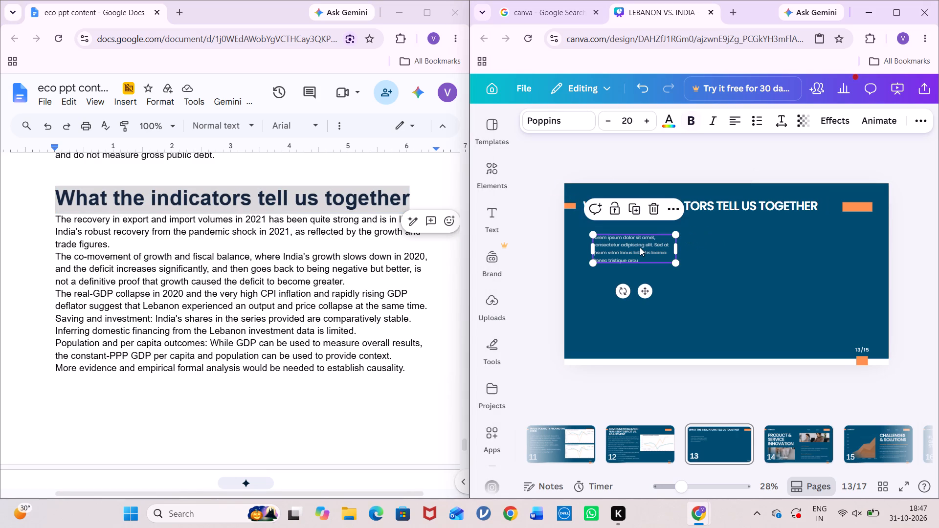
scroll(317, 313, down, 5)
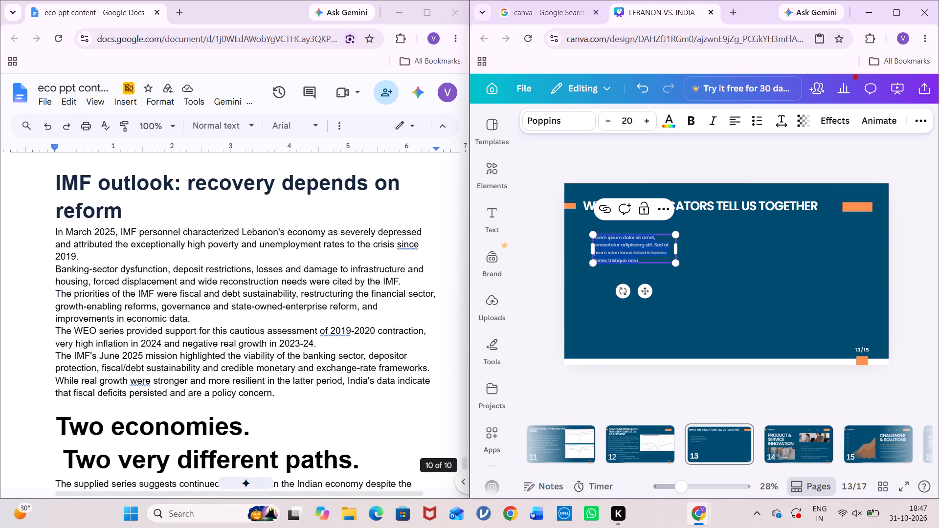
scroll(317, 313, up, 7)
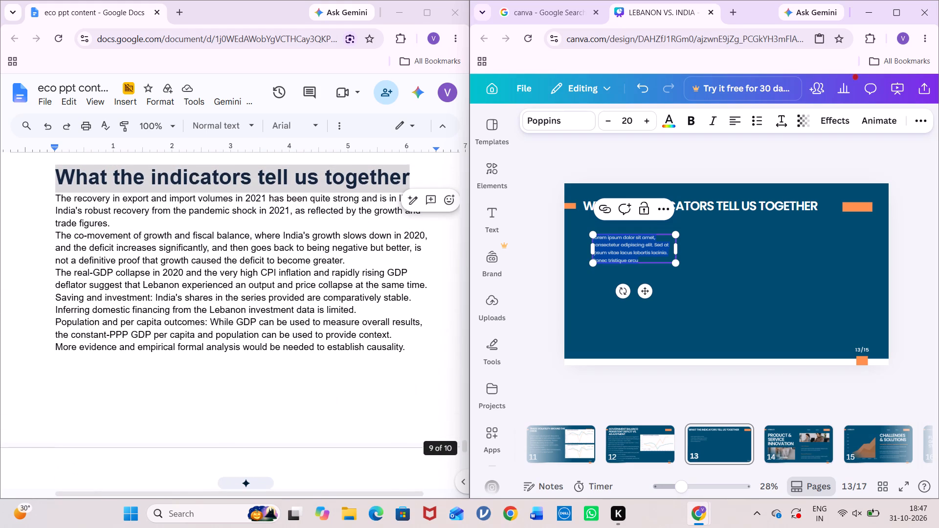
drag(55, 198, 194, 260)
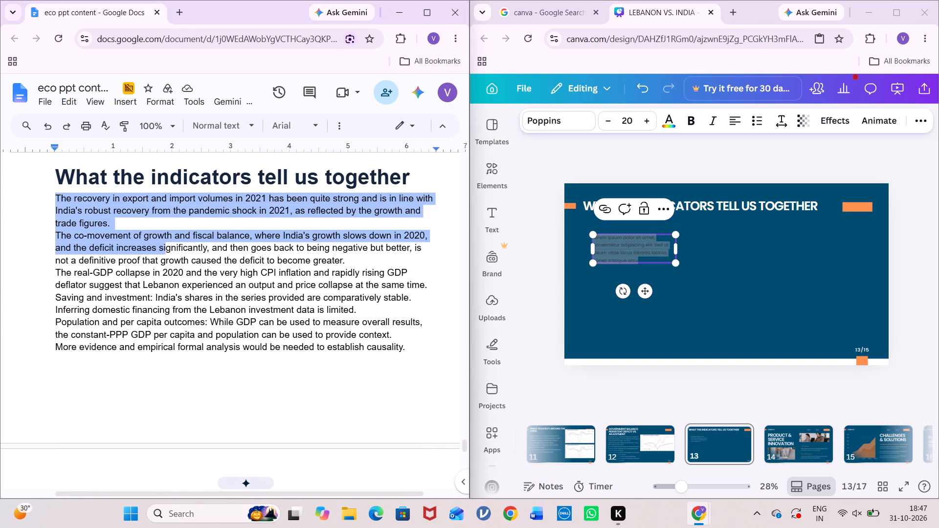
drag(194, 260, 408, 355)
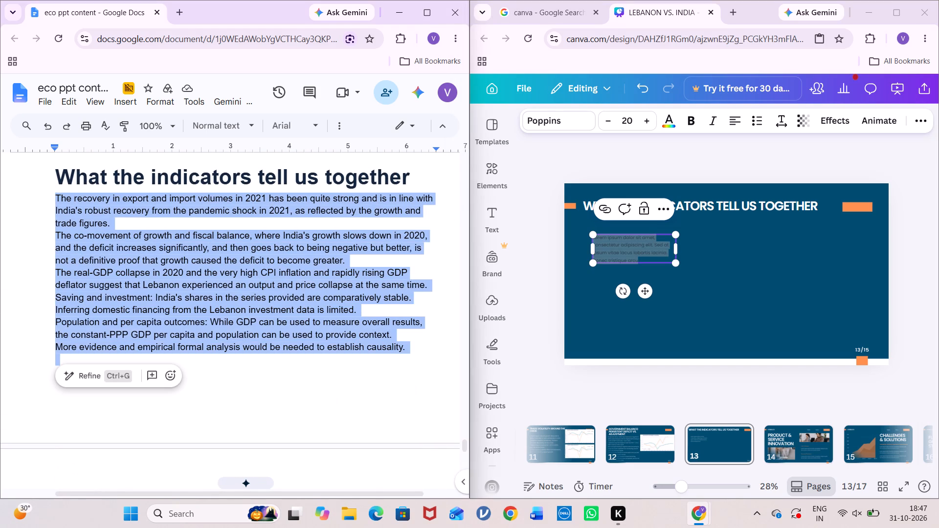
key(ctrl+c)
Search Google in a new browser tab with the copied paragraphs followed by the request "mae this bullet points".
click(179, 14)
click(250, 250)
key(ctrl+v)
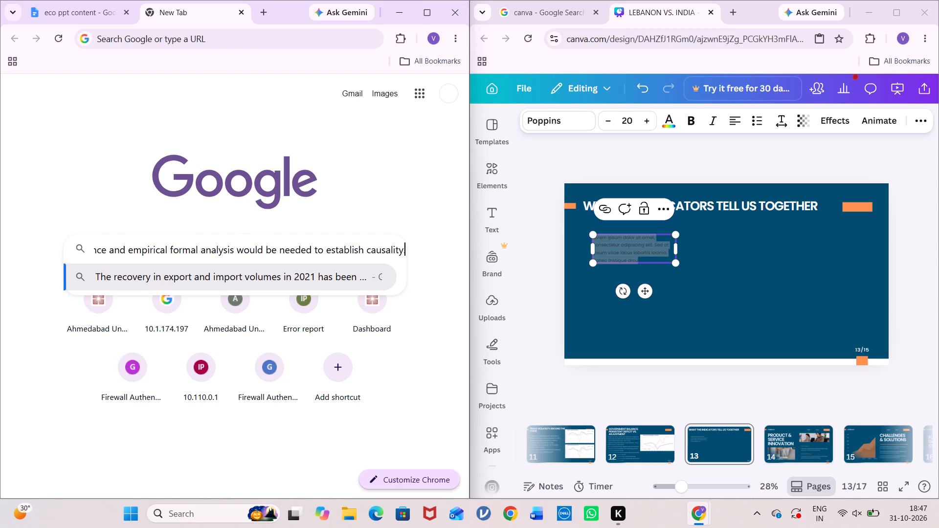
key(space)
key(space)
text(mae this bullet points)
key(Return)
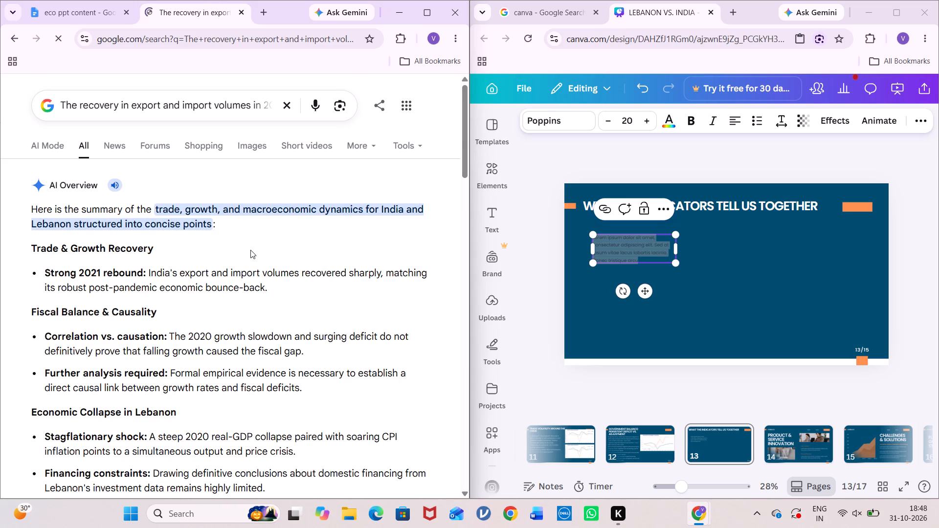
Copy the AI Overview's bulleted summary from "Trade & Growth Recovery" through the "Per capita context" point.
scroll(250, 250, down, 3)
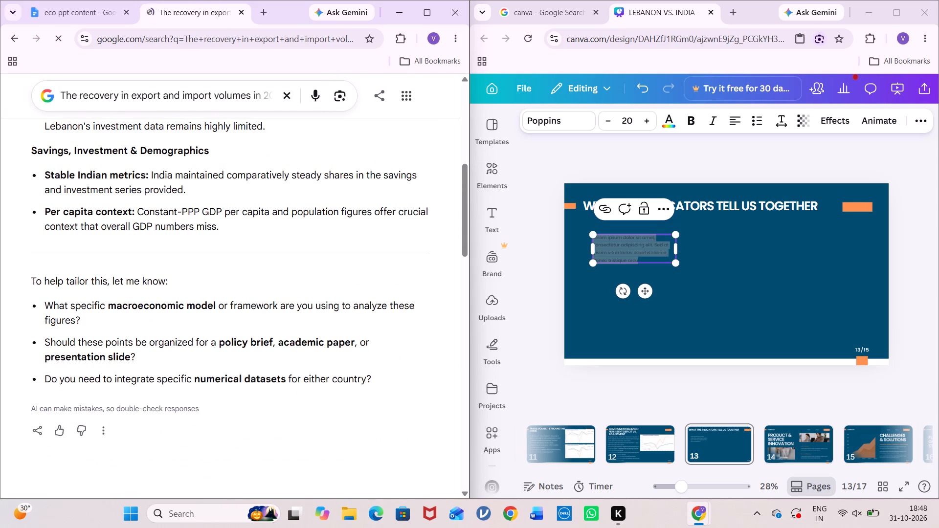
scroll(237, 314, up, 3)
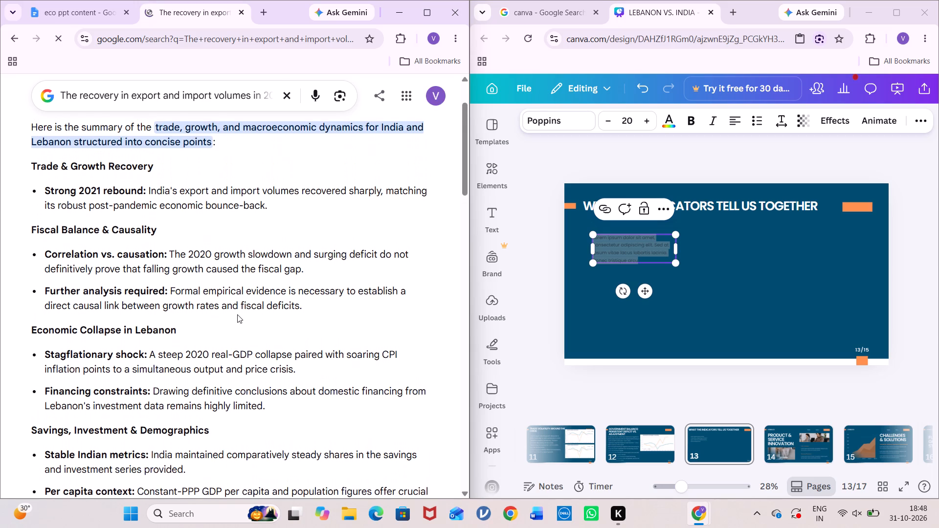
scroll(237, 314, up, 1)
drag(30, 183, 217, 476)
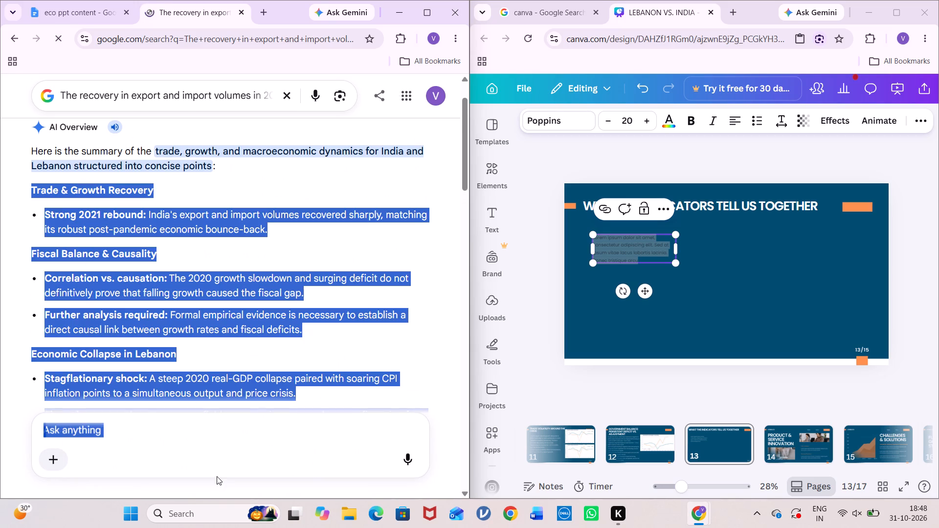
drag(217, 476, 242, 418)
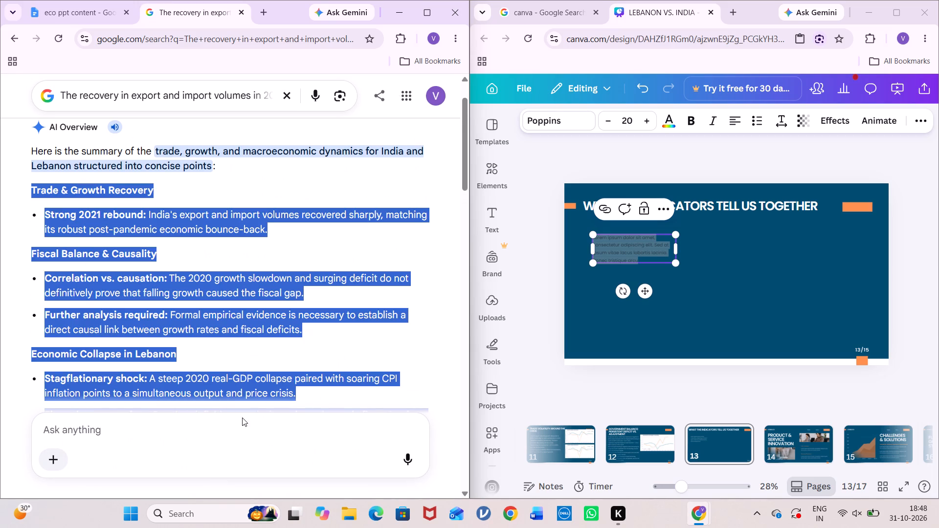
drag(242, 418, 246, 296)
scroll(254, 373, down, 1)
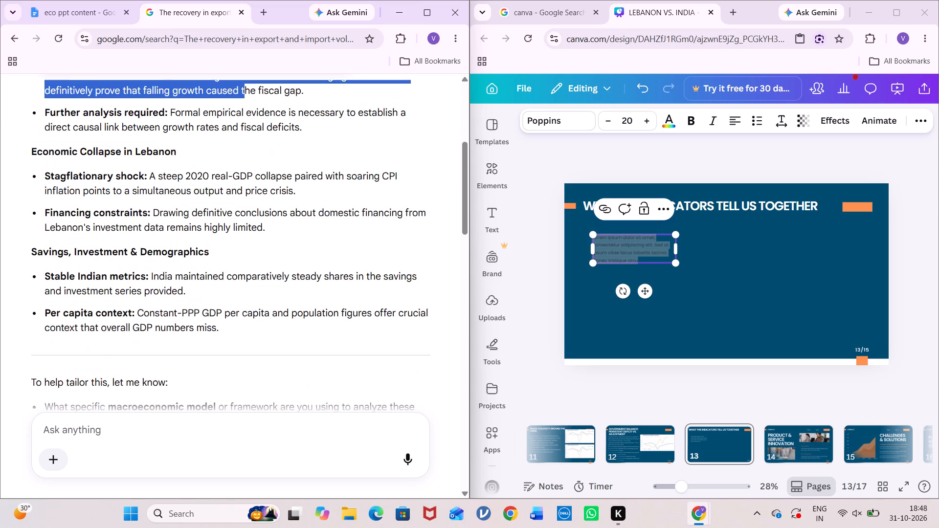
scroll(246, 296, down, 1)
drag(221, 369, 207, 363)
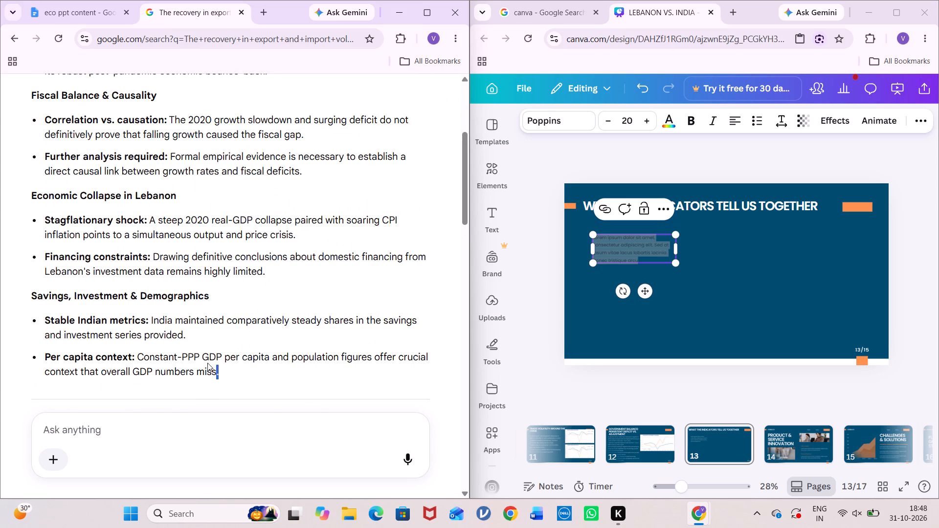
drag(207, 363, 36, 84)
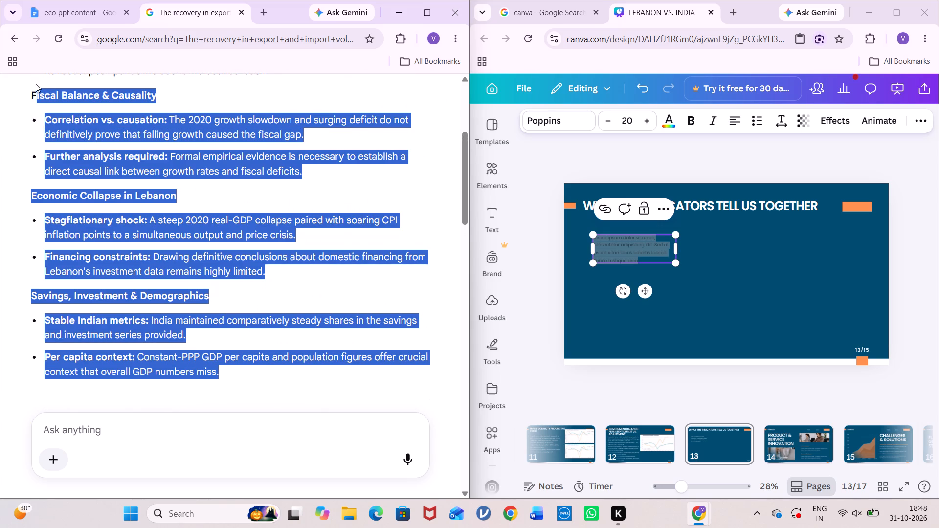
drag(36, 84, 28, 157)
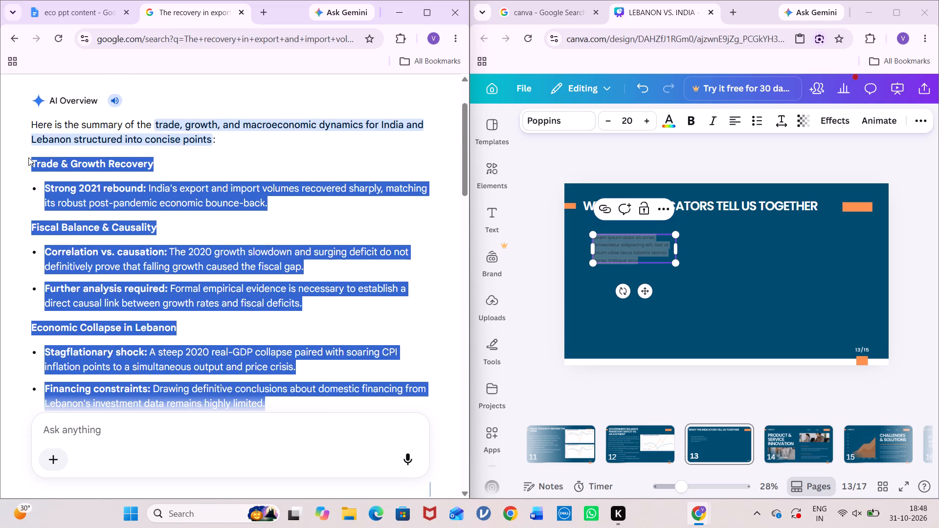
drag(28, 157, 29, 157)
key(ctrl+c)
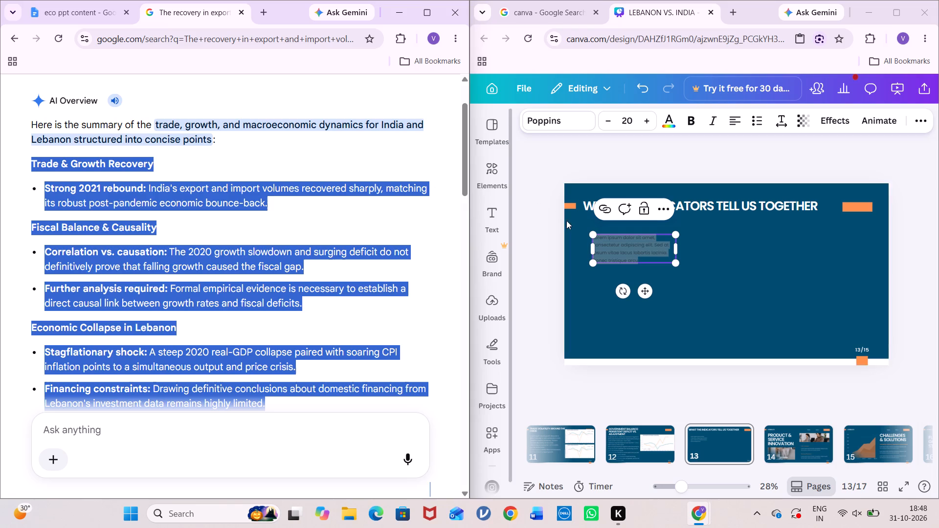
Replace the placeholder paragraph on slide 13 with the copied bulleted summary.
click(633, 256)
double_click(633, 256)
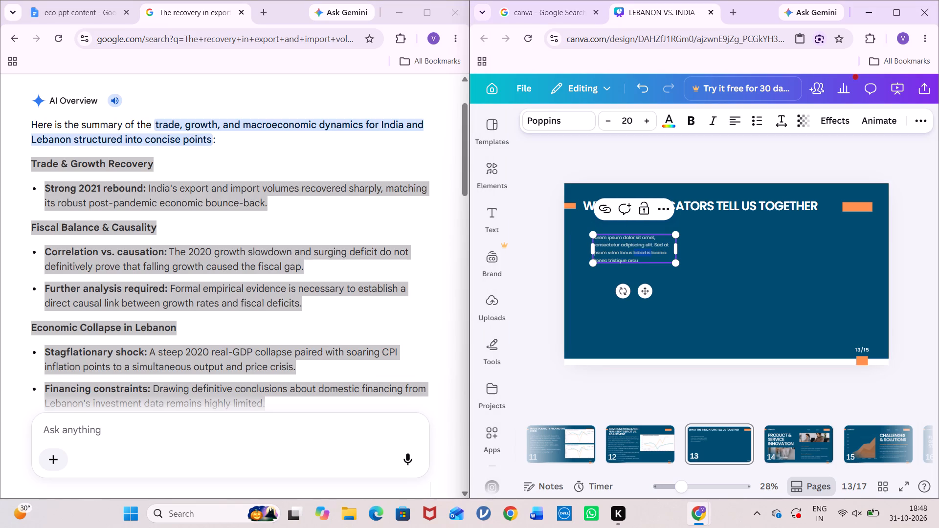
triple_click(633, 256)
key(ctrl+v)
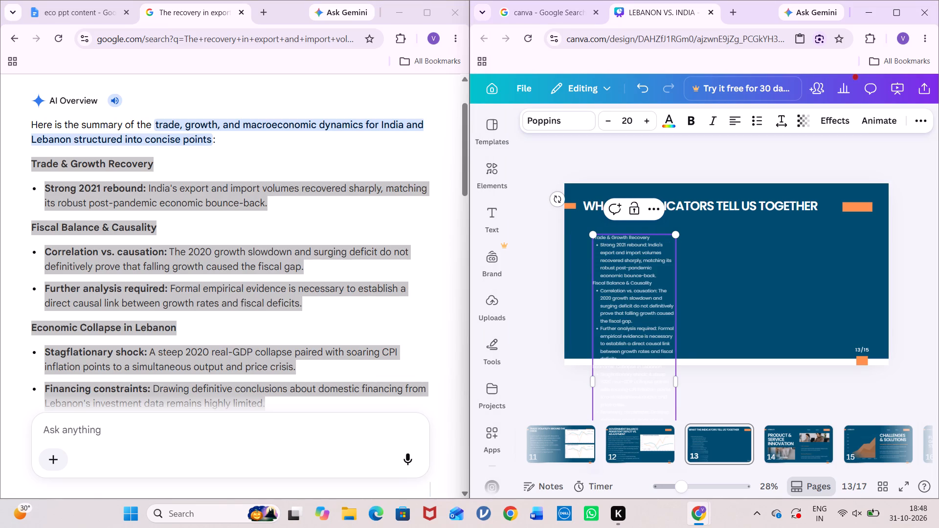
Widen the slide 13 bullet text box across most of the slide and move it up directly below the title.
drag(679, 377, 688, 370)
drag(688, 370, 863, 291)
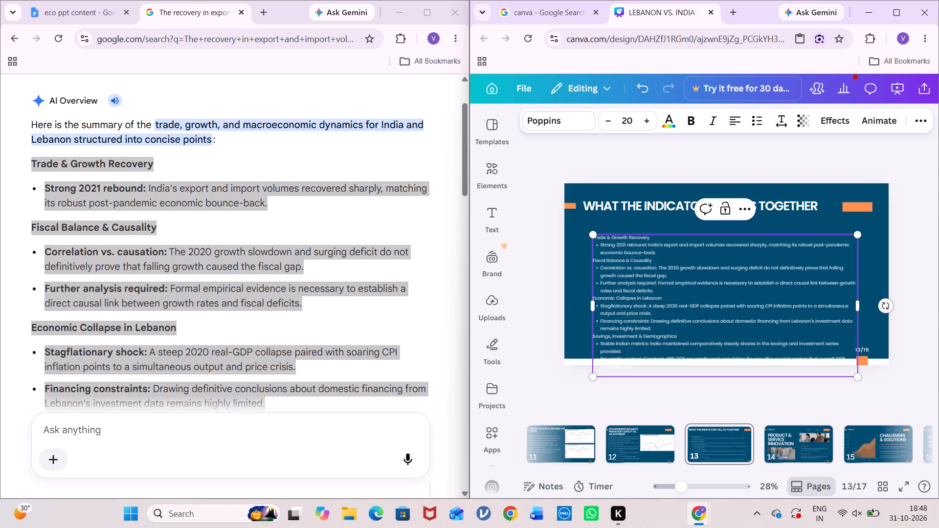
drag(797, 233, 782, 210)
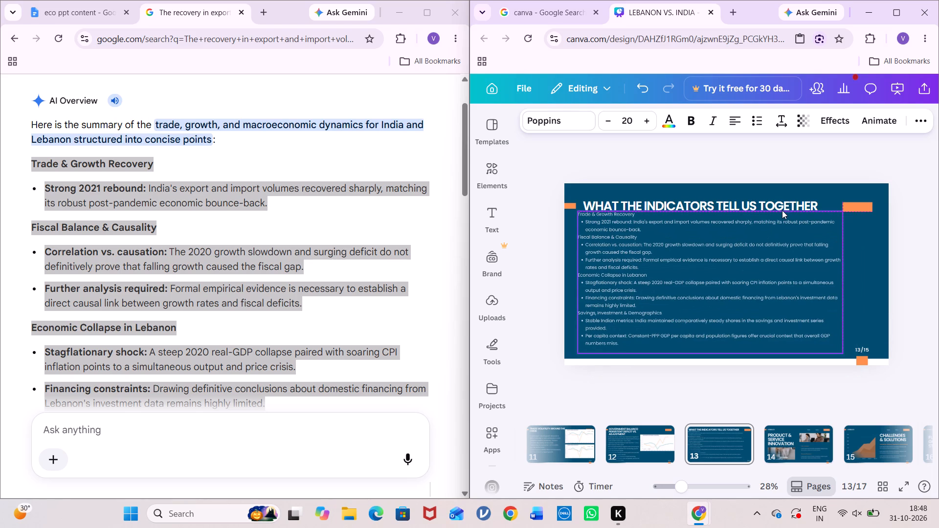
drag(782, 210, 781, 212)
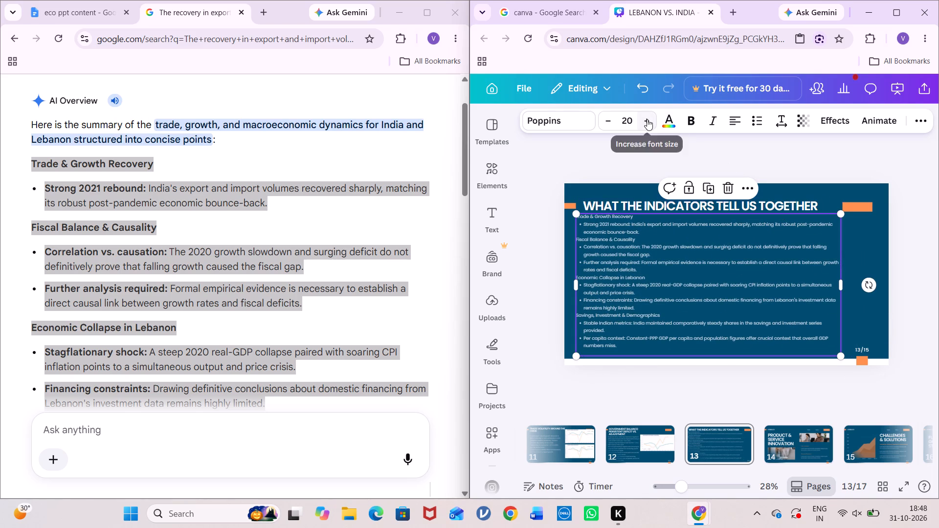
Set the slide 13 bullet text to size 24 and widen its box to the slide's right edge.
click(647, 119)
click(647, 119)
click(647, 119)
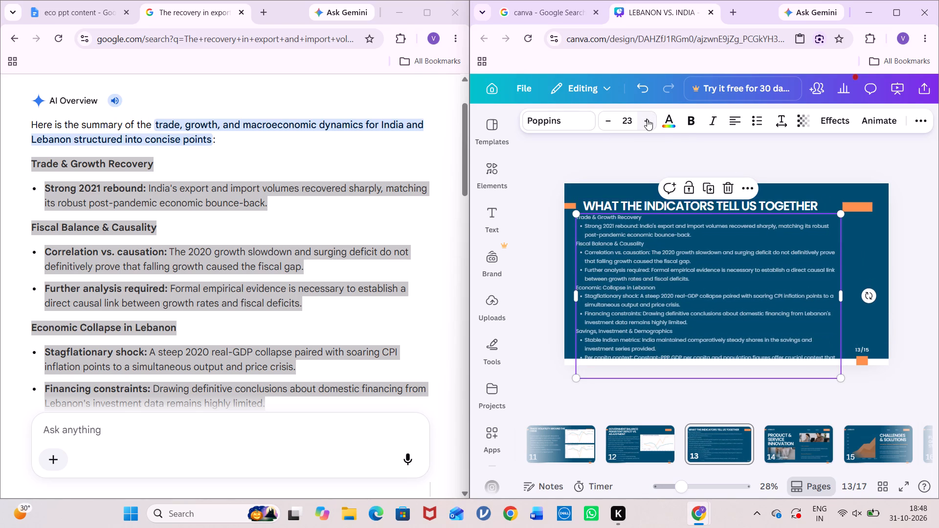
click(647, 119)
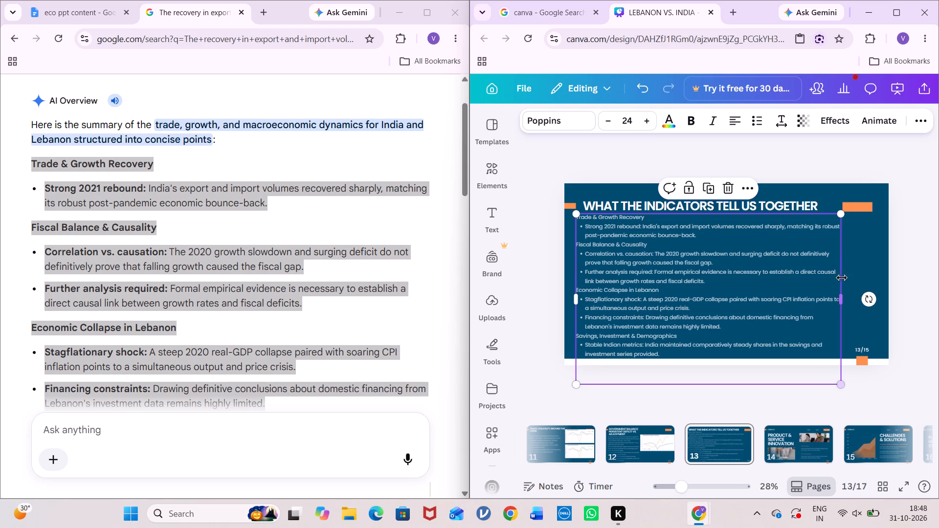
drag(842, 296, 895, 275)
click(820, 264)
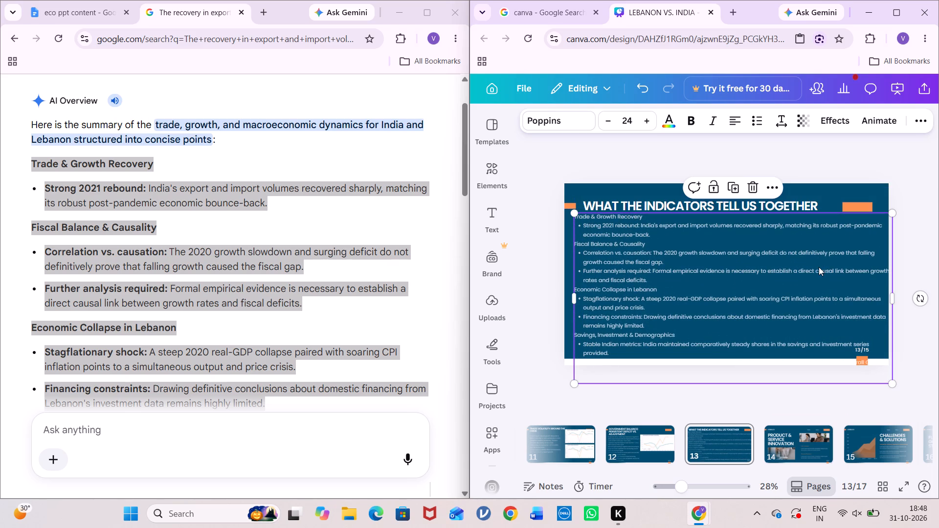
Scale the slide 13 bullet text box down proportionally to about 1,578 by 846, with a font size of about 20.1.
drag(895, 384, 876, 360)
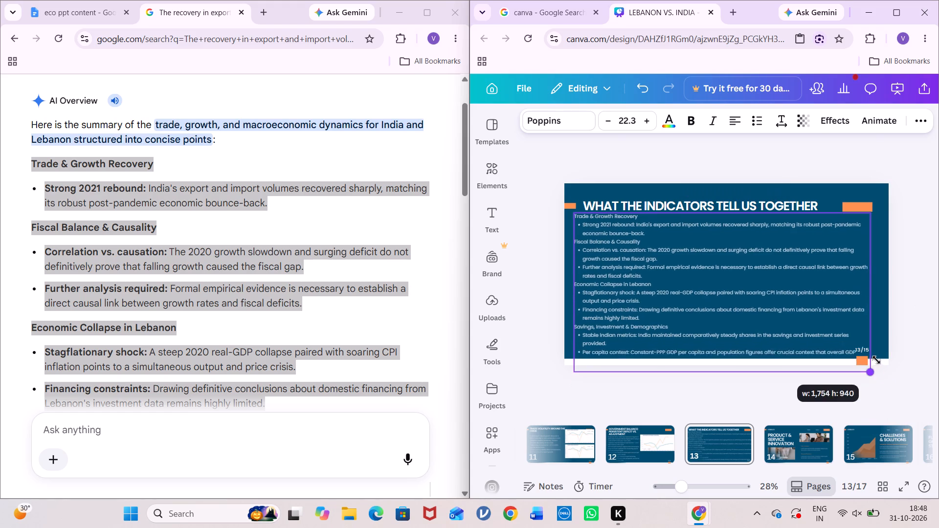
drag(876, 360, 856, 335)
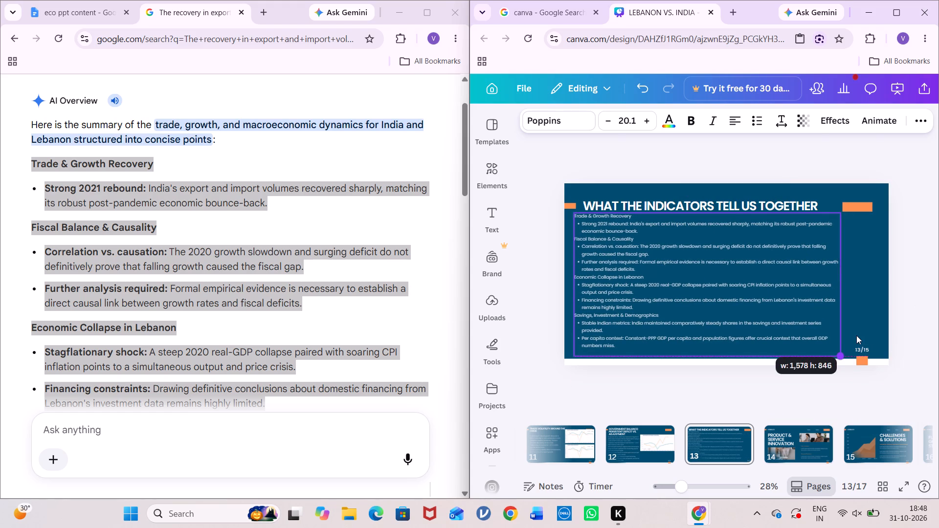
click(894, 322)
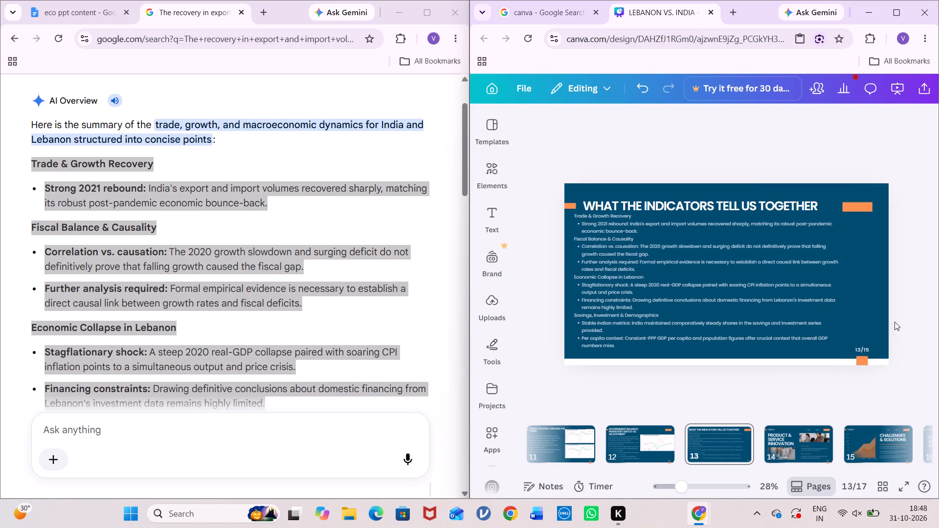
Remove both photos, the Home, About and Contact labels, and the LICERIA.CO name from slide 14.
click(800, 440)
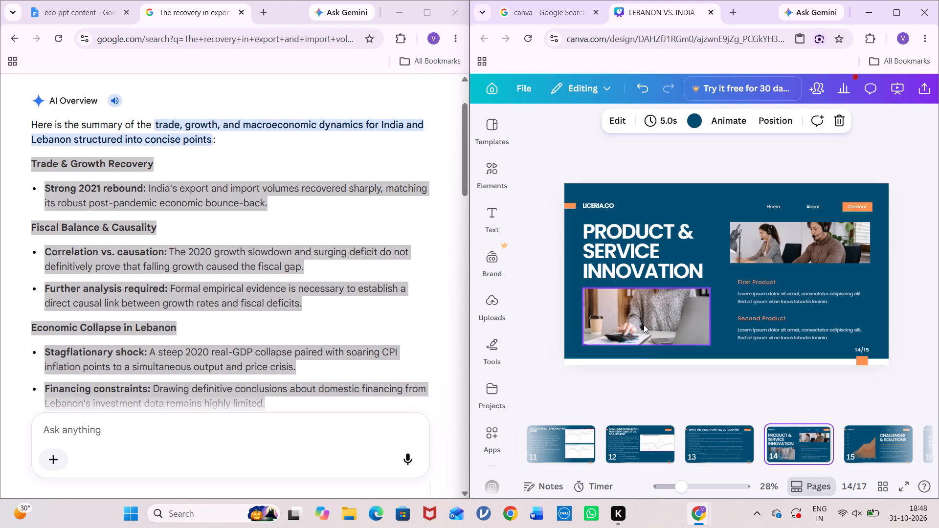
drag(644, 325, 496, 374)
drag(745, 241, 846, 102)
drag(764, 204, 771, 204)
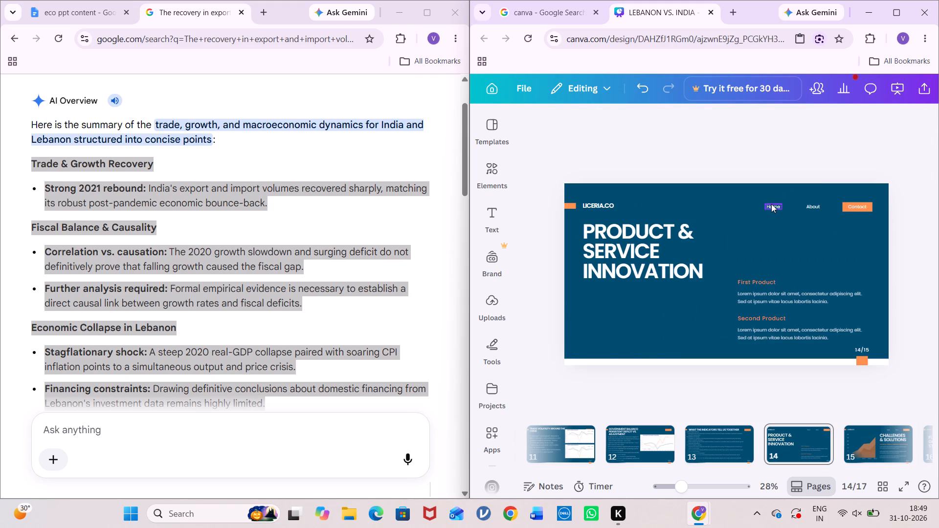
drag(771, 204, 790, 141)
drag(814, 207, 827, 166)
drag(863, 204, 900, 162)
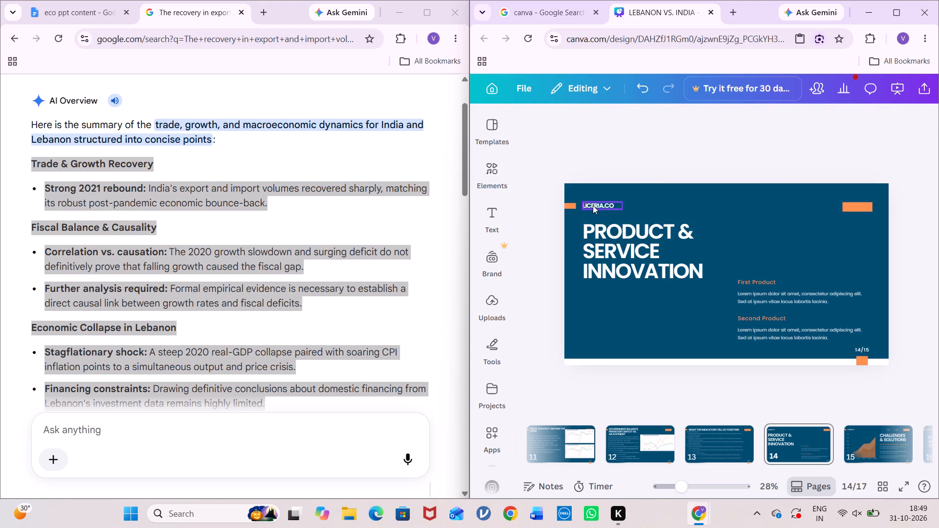
drag(593, 205, 648, 132)
Move slide 14's "Product & Service Innovation" title up between the two orange header shapes.
drag(624, 264, 622, 239)
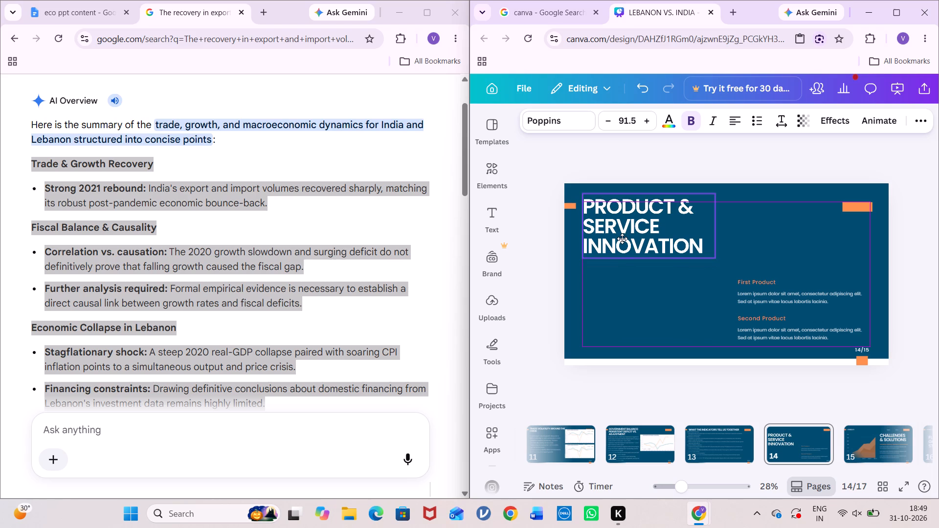
drag(622, 239, 621, 237)
Set the font size of slide 14's "Product & Service Innovation" title to 55.5.
double_click(626, 120)
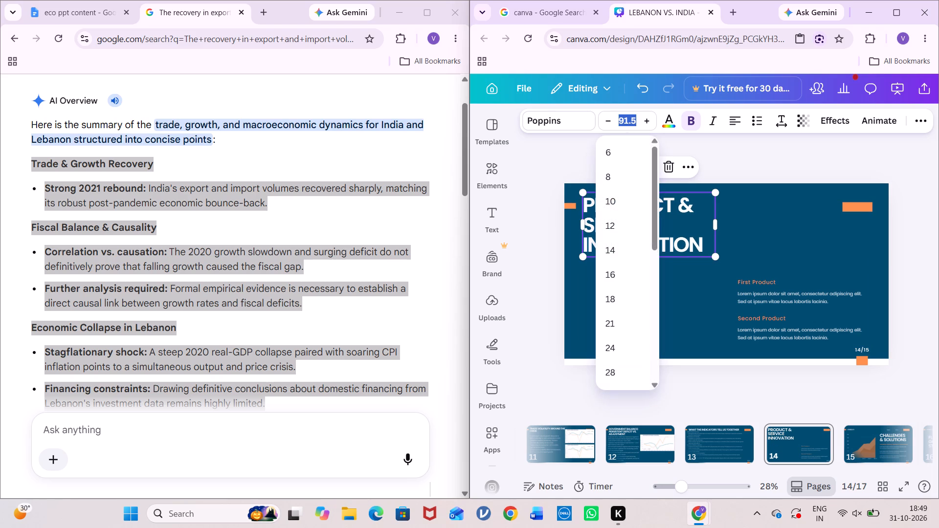
key(BackSpace)
text(55.5)
key(Return)
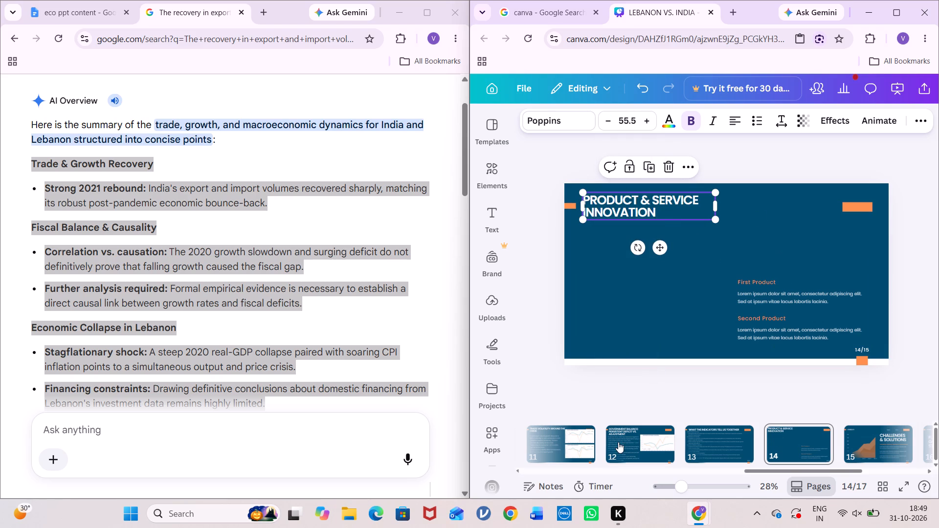
Check the font size and text colour of the body text on slide 12.
click(614, 445)
click(663, 284)
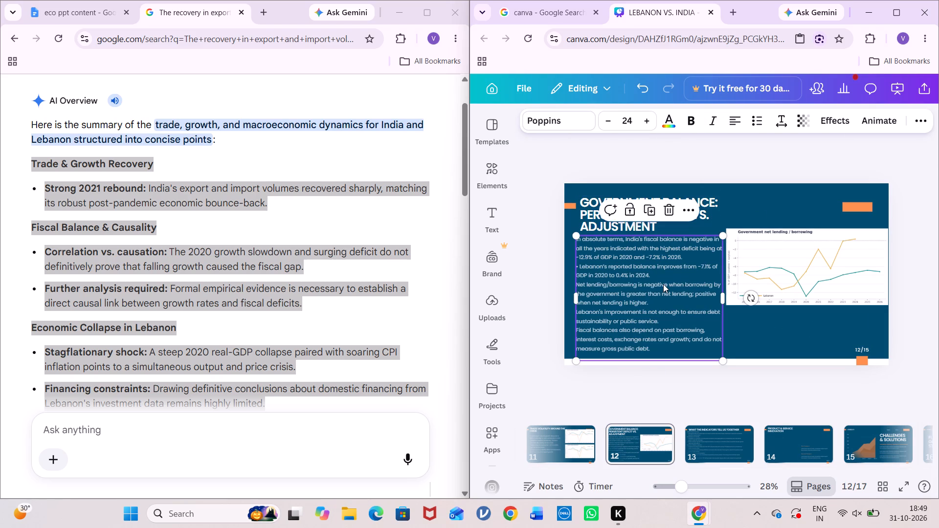
click(665, 129)
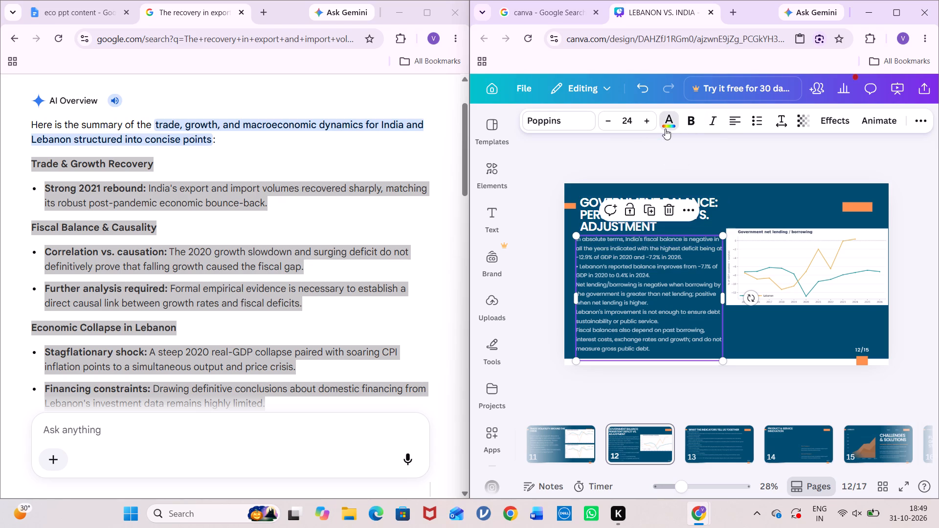
click(624, 247)
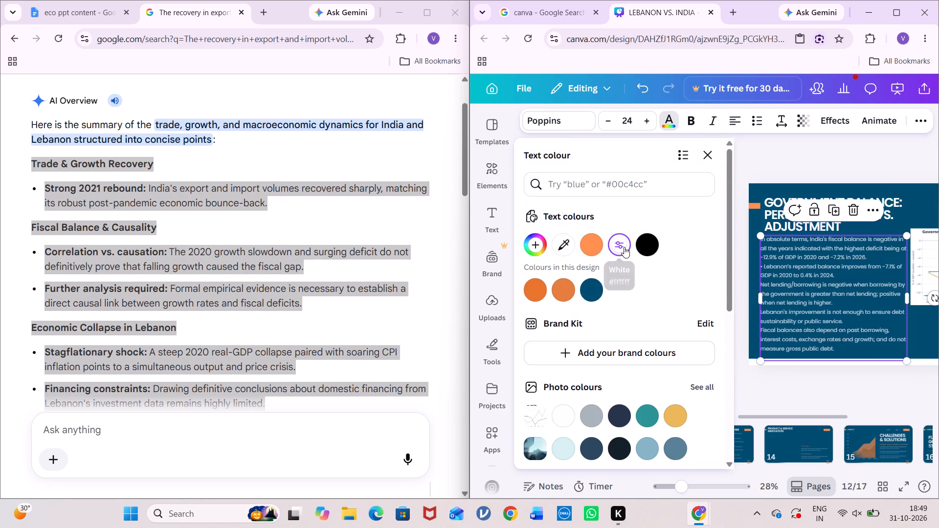
click(711, 152)
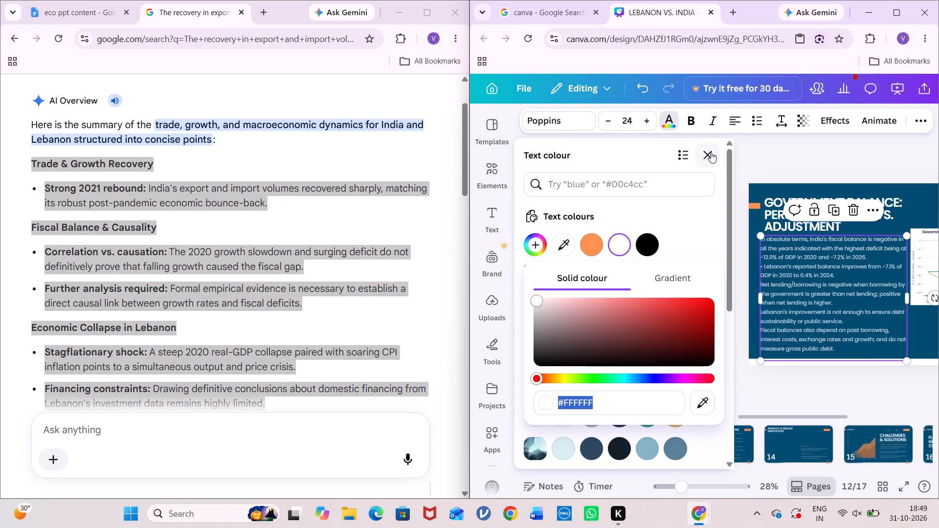
click(775, 339)
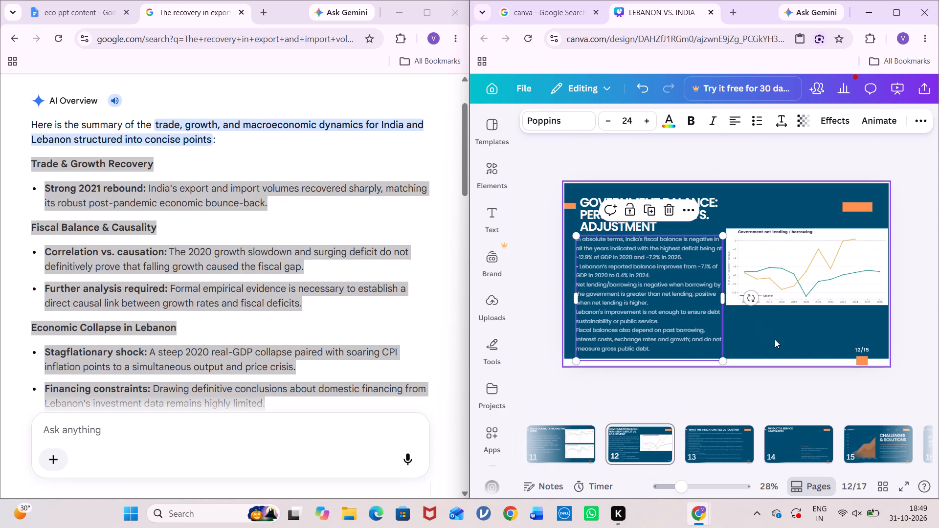
Remove the "First Product" and "Second Product" headings and the first product's placeholder paragraph from slide 14.
click(792, 444)
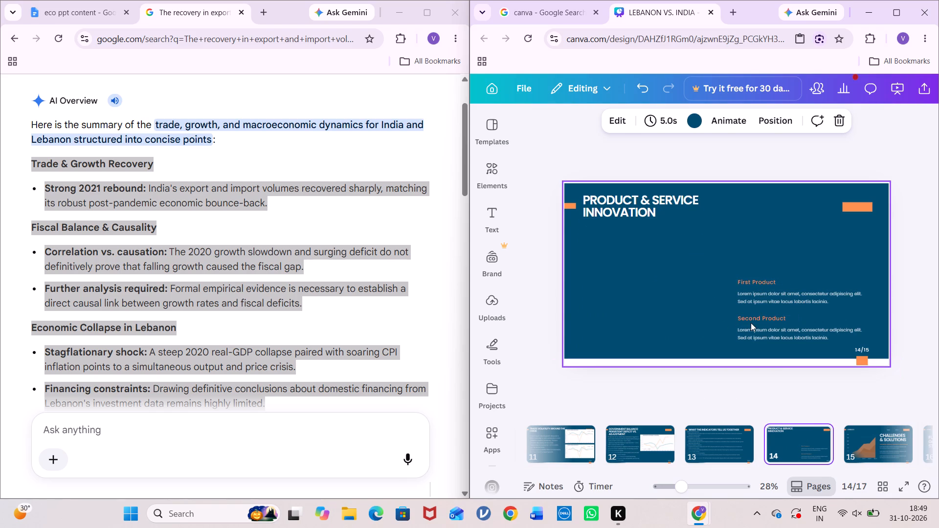
drag(752, 318, 639, 414)
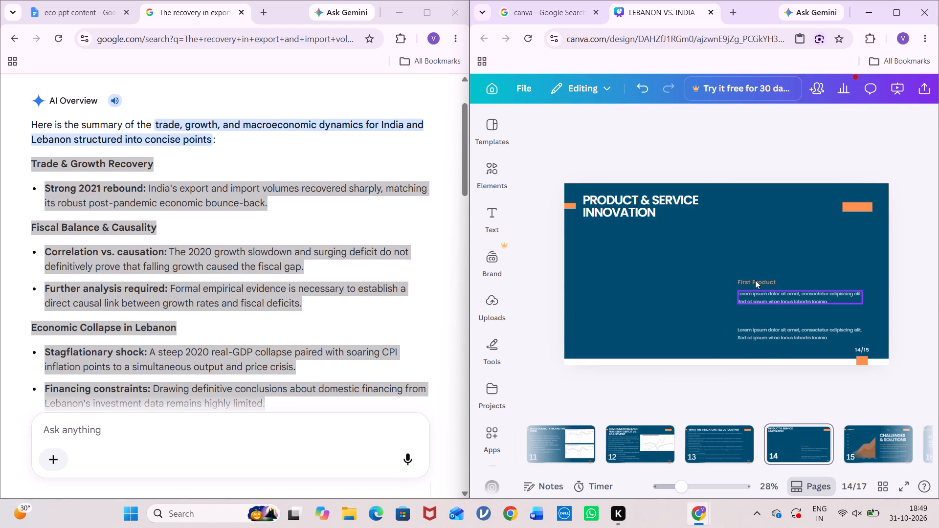
drag(755, 280, 547, 479)
drag(761, 302, 666, 386)
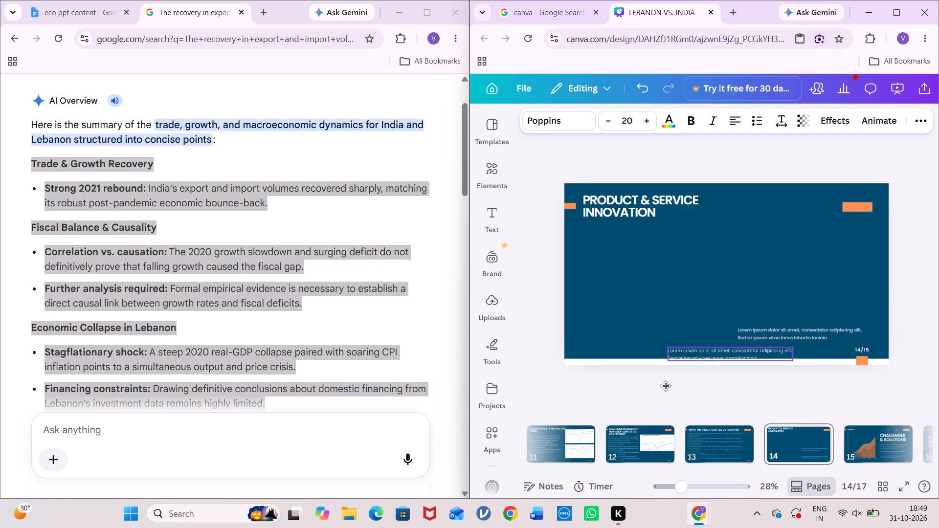
drag(666, 386, 646, 410)
Move slide 14's remaining placeholder paragraph up so it sits directly beneath the "Product & Service Innovation" title.
drag(757, 341, 589, 256)
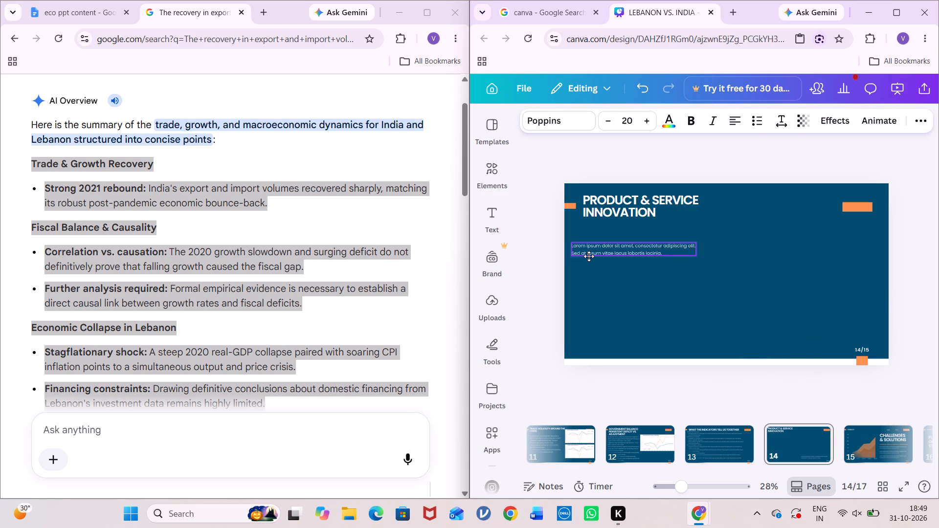
drag(589, 256, 604, 243)
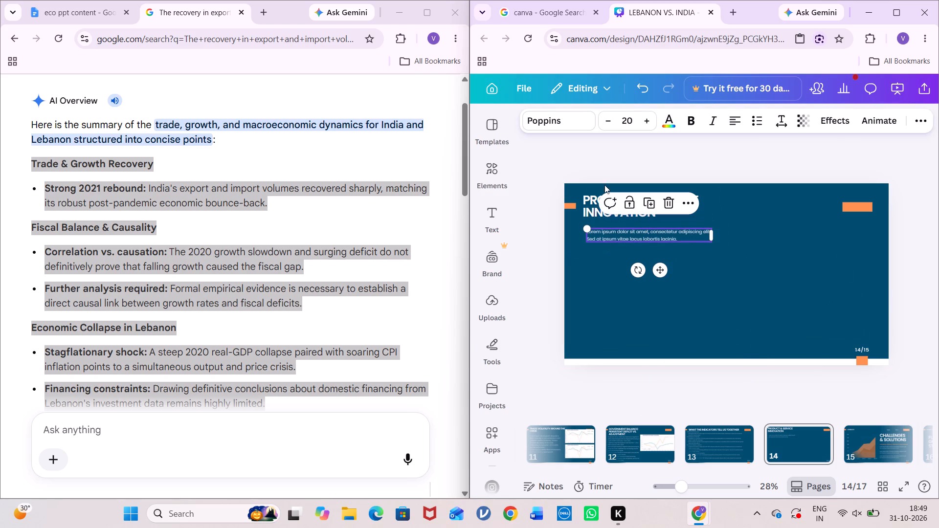
Replace slide 14's title with the heading "IMF outlook: recovery depends on reform" copied from the eco ppt content document.
click(587, 203)
click(327, 242)
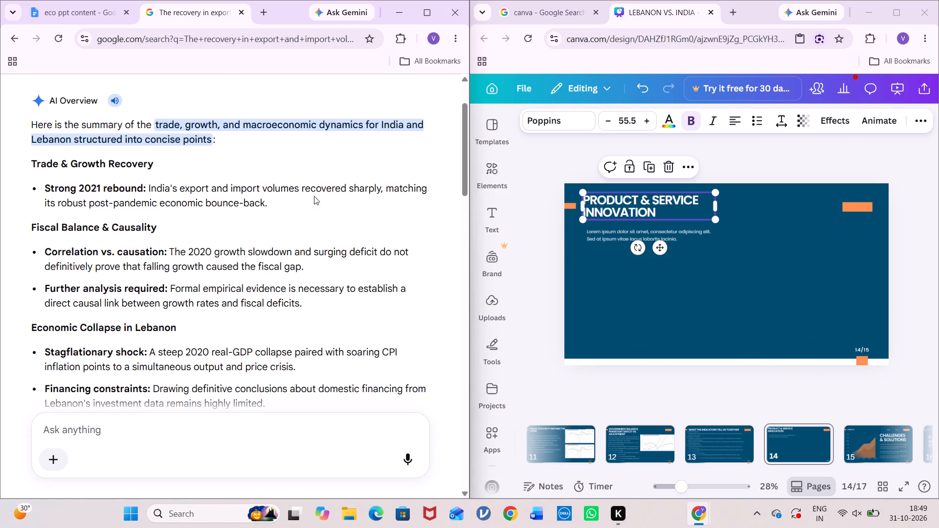
click(93, 9)
scroll(301, 173, down, 1)
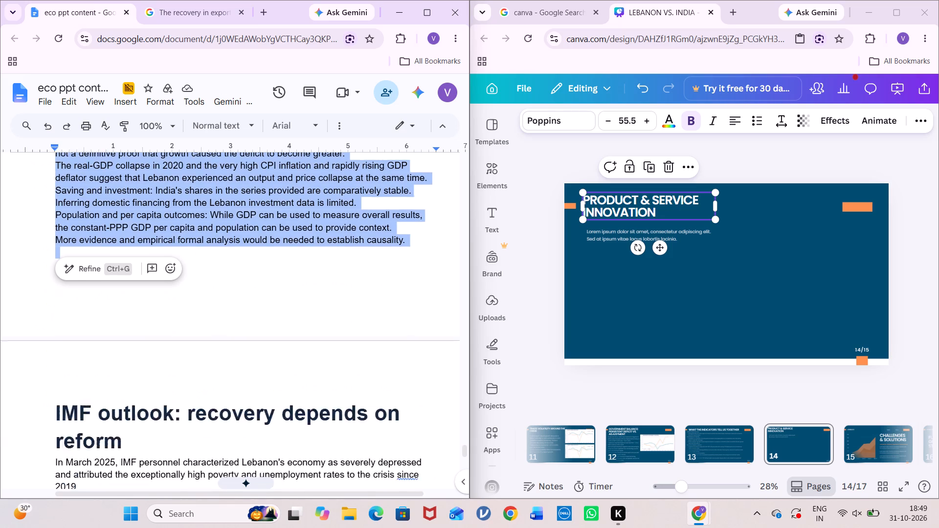
scroll(301, 173, down, 3)
drag(53, 227, 142, 265)
key(ctrl+c)
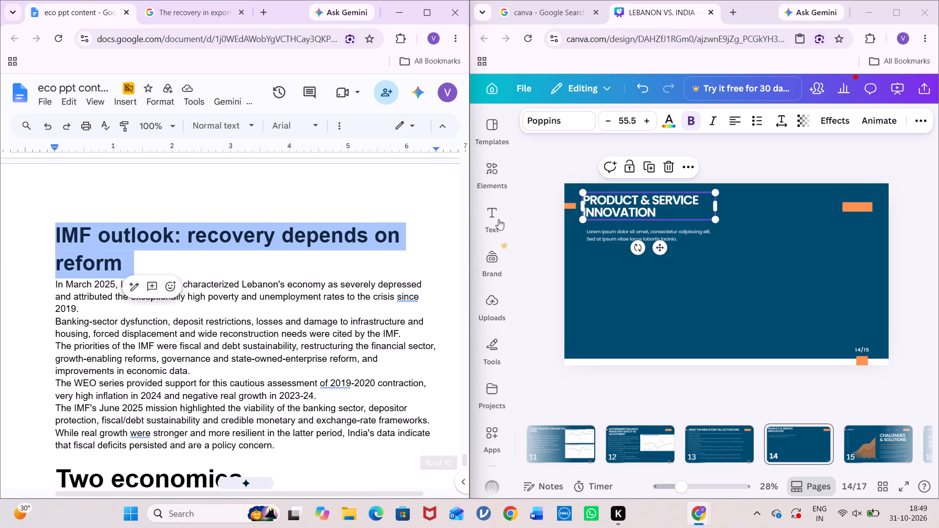
double_click(639, 214)
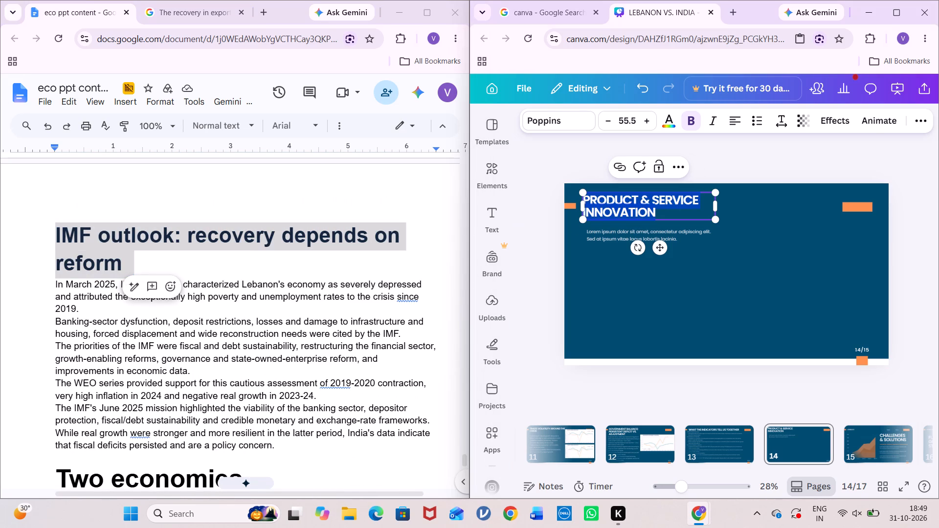
key(ctrl+v)
Scale slide 14's title to font size 55.8 and widen its box so only "Reform" wraps to the second line.
drag(715, 247, 710, 235)
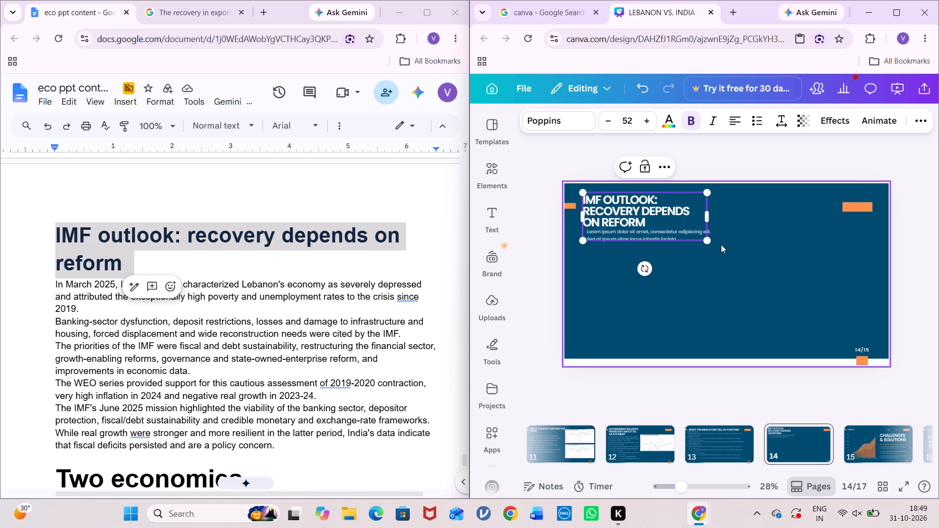
drag(705, 241, 711, 242)
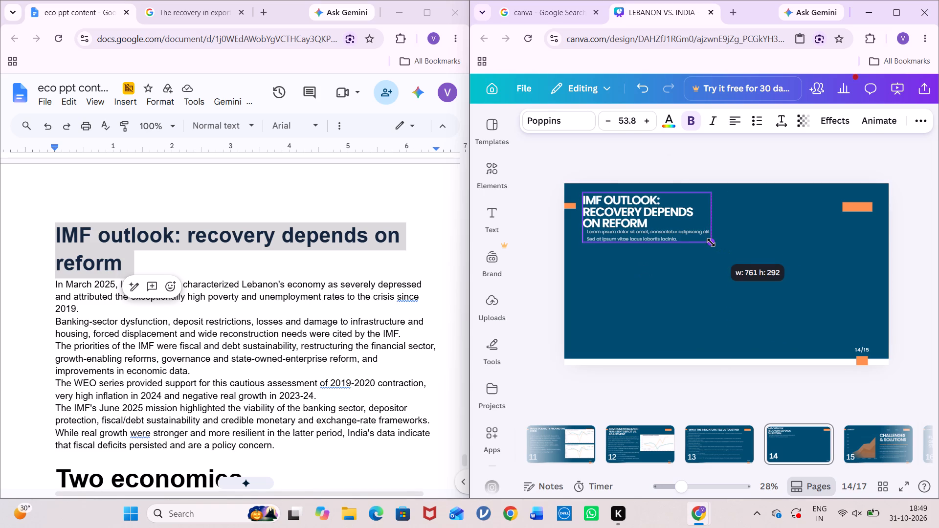
drag(711, 242, 713, 243)
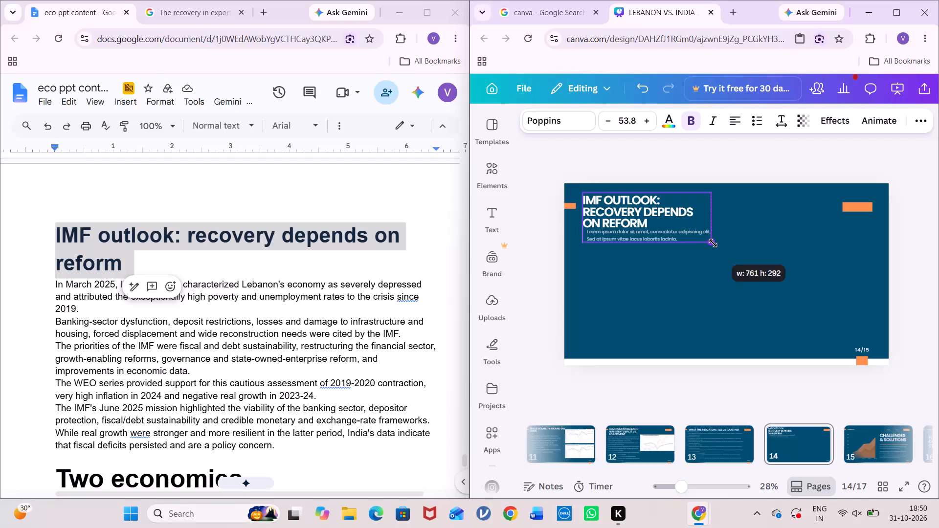
drag(713, 243, 714, 244)
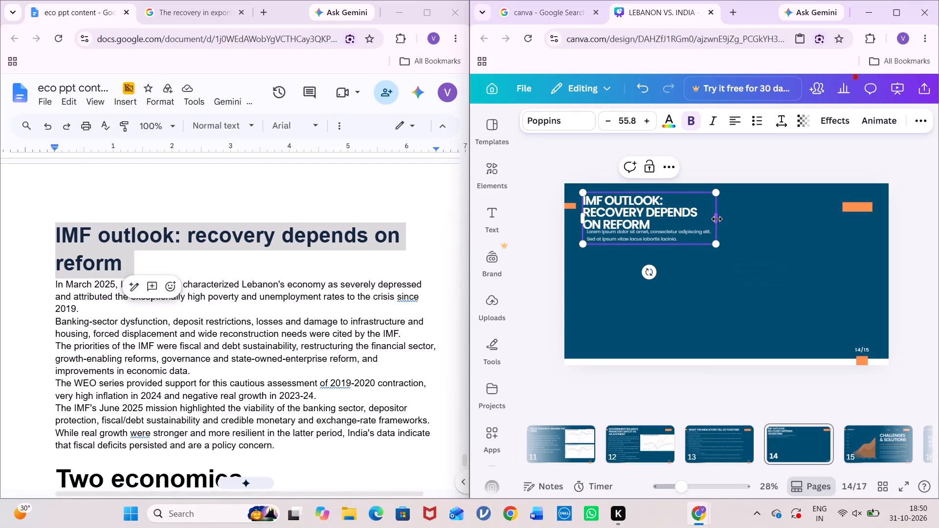
drag(717, 219, 760, 217)
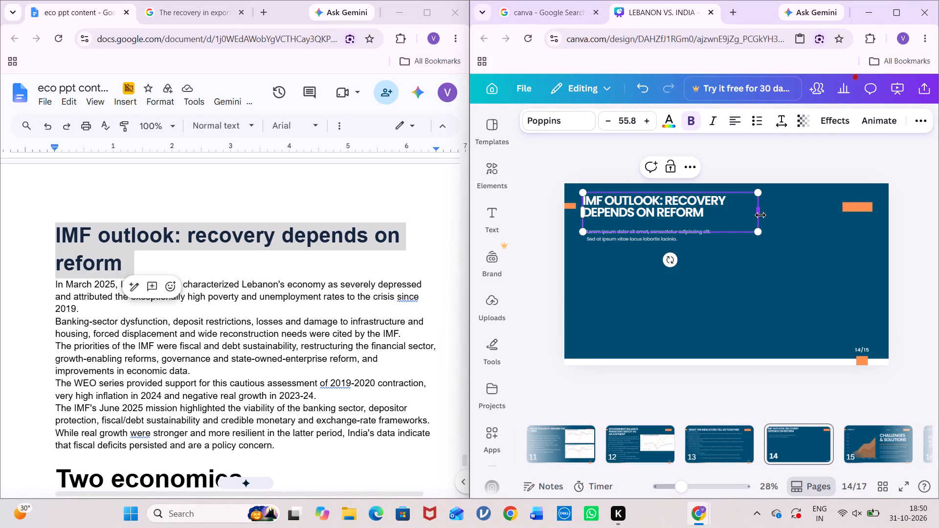
drag(760, 215, 805, 217)
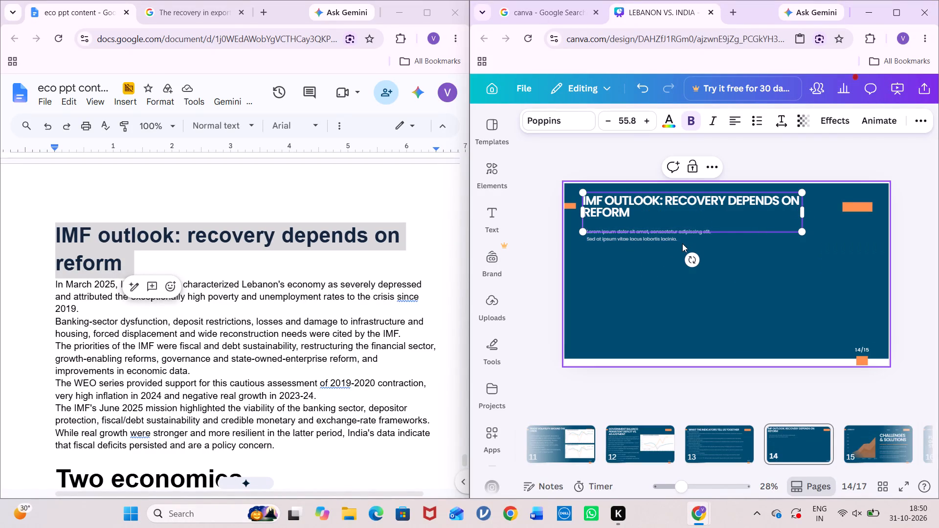
Select slide 14's placeholder paragraph, copy the IMF outlook body text from the eco ppt content document, and return to the AI Overview chat for summarising.
drag(682, 244, 681, 240)
double_click(681, 240)
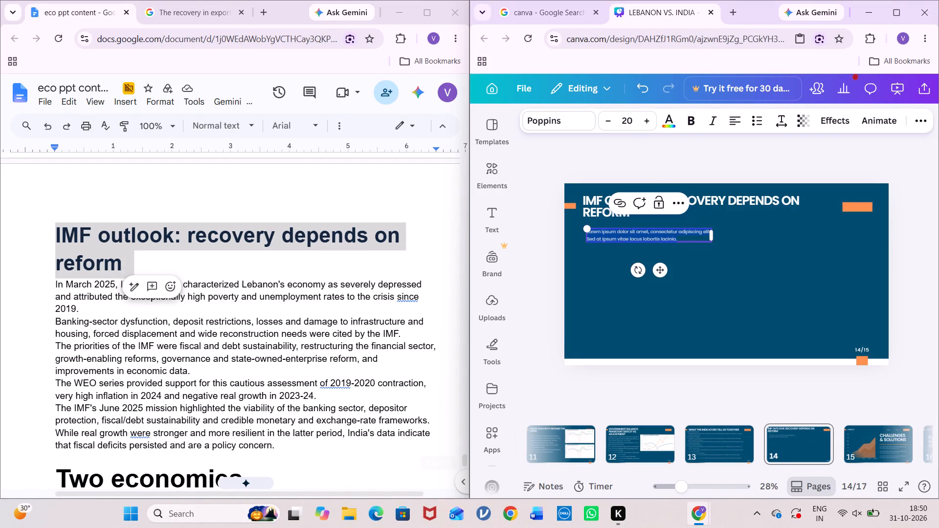
click(386, 263)
scroll(386, 263, down, 1)
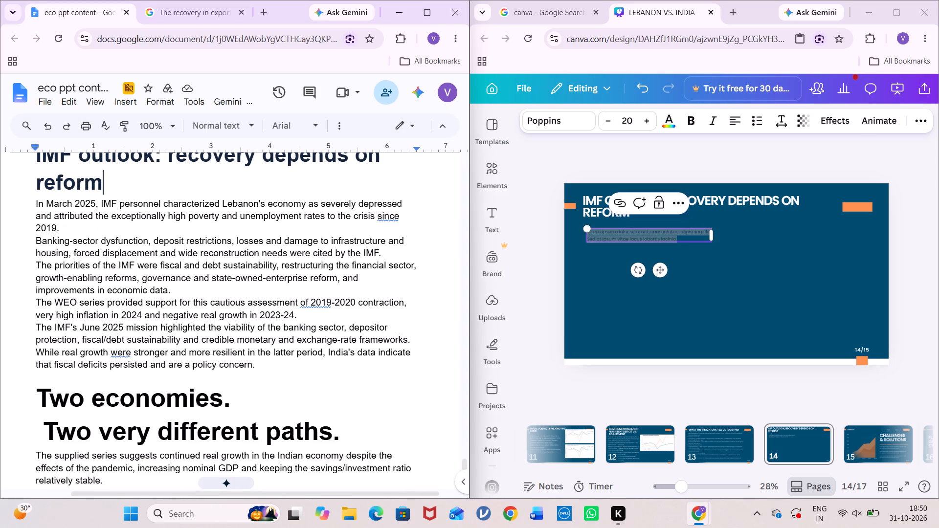
drag(30, 200, 306, 361)
key(ctrl+v)
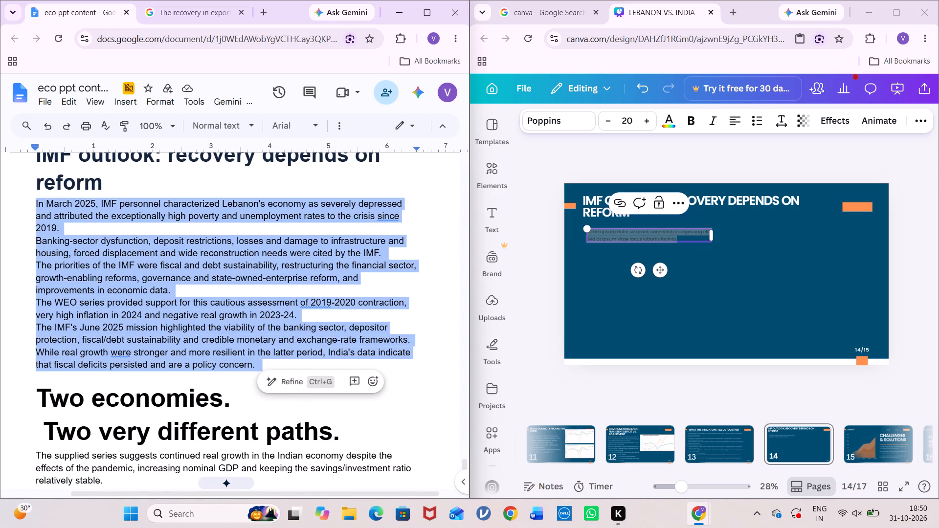
key(ctrl+z)
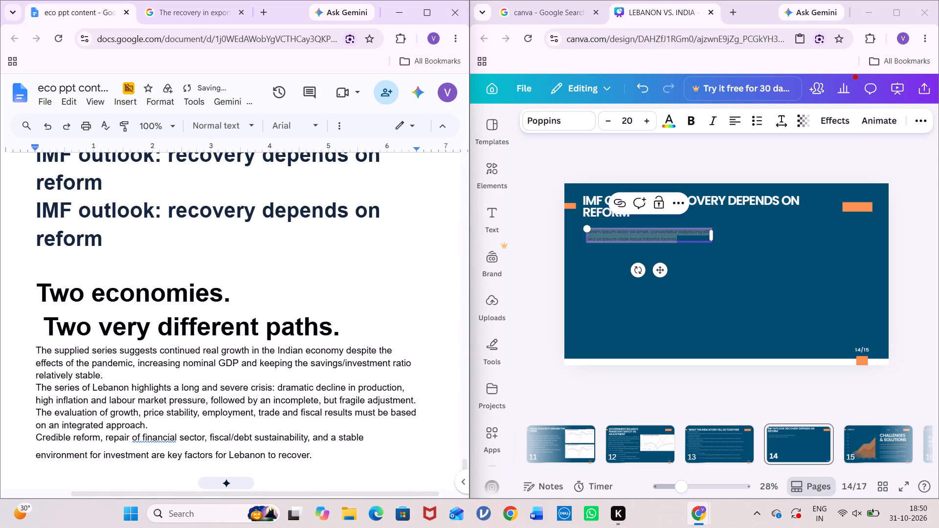
key(ctrl+c)
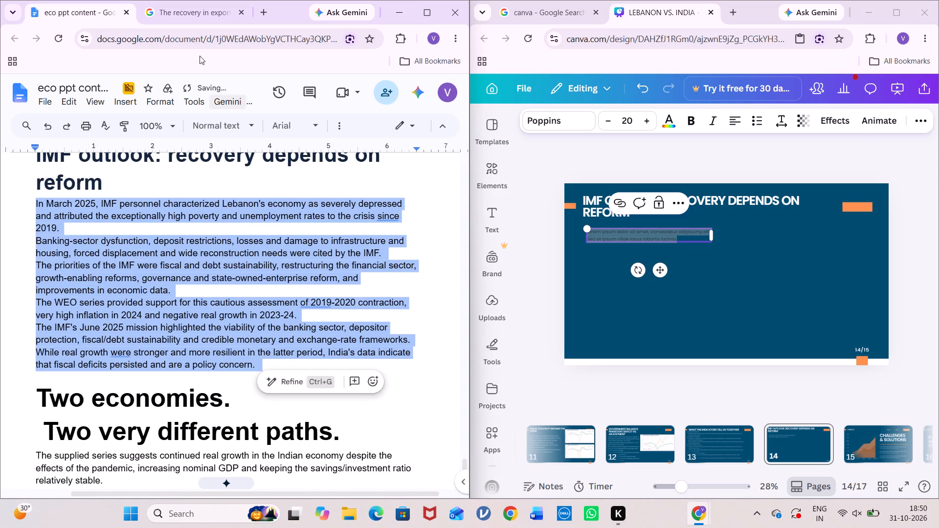
click(196, 10)
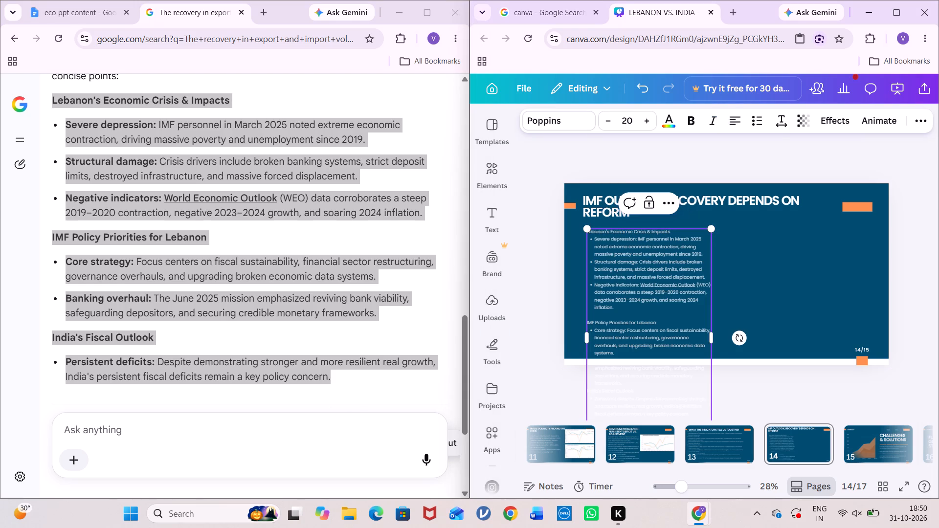
Widen slide 14's body text box across most of the slide and move it up directly beneath the IMF Outlook title.
drag(715, 340, 819, 287)
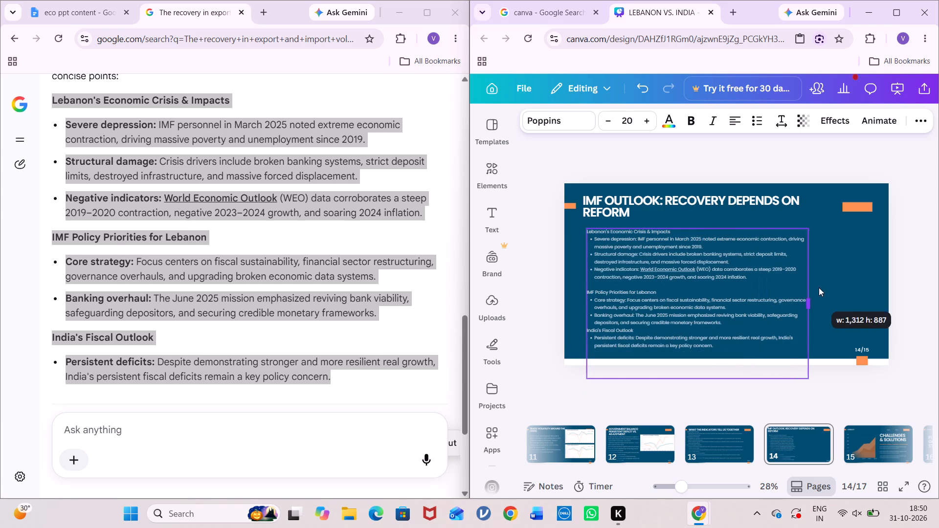
drag(819, 287, 874, 280)
drag(779, 264, 775, 258)
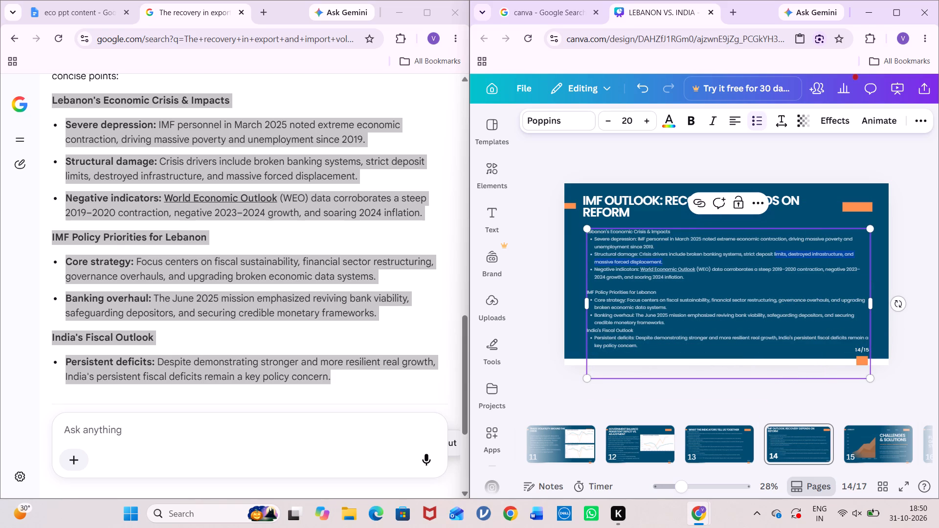
drag(755, 225, 747, 218)
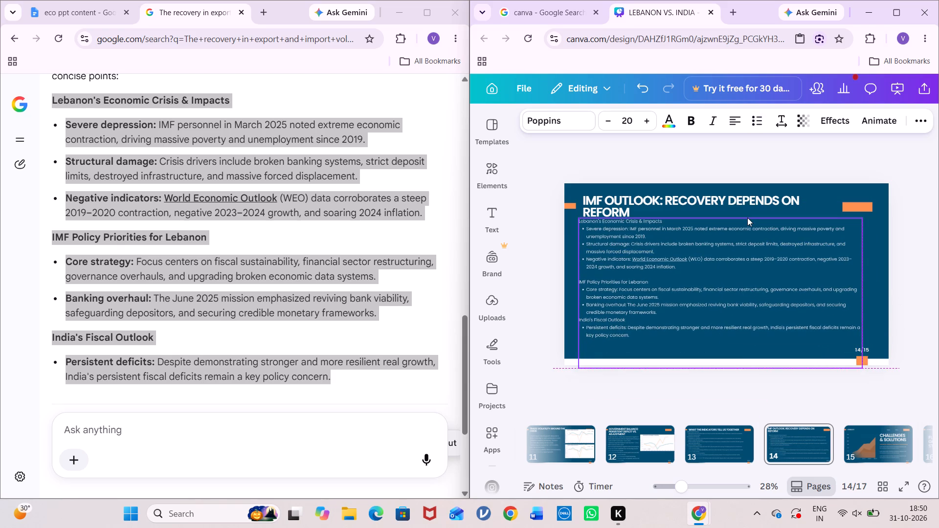
drag(747, 218, 747, 220)
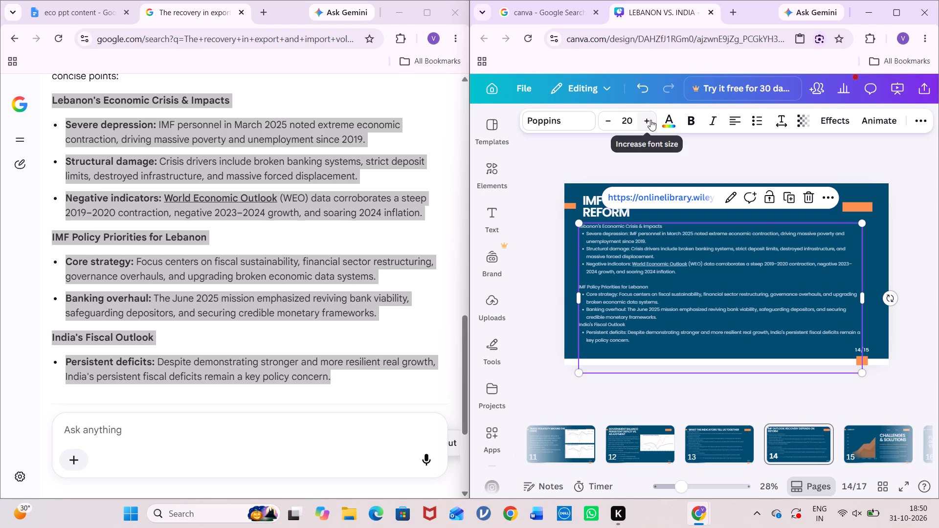
Set the font size of slide 14's body text to 24.
click(650, 120)
click(650, 120)
click(650, 120)
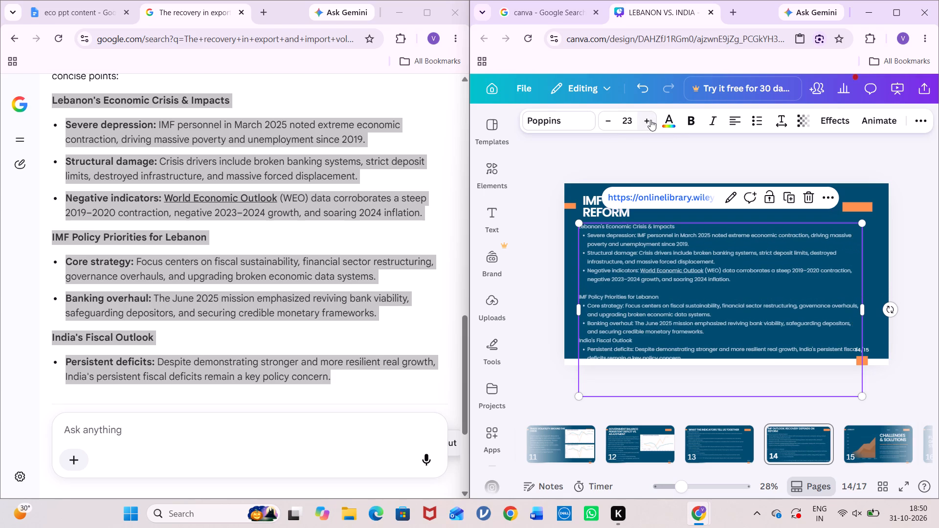
click(650, 120)
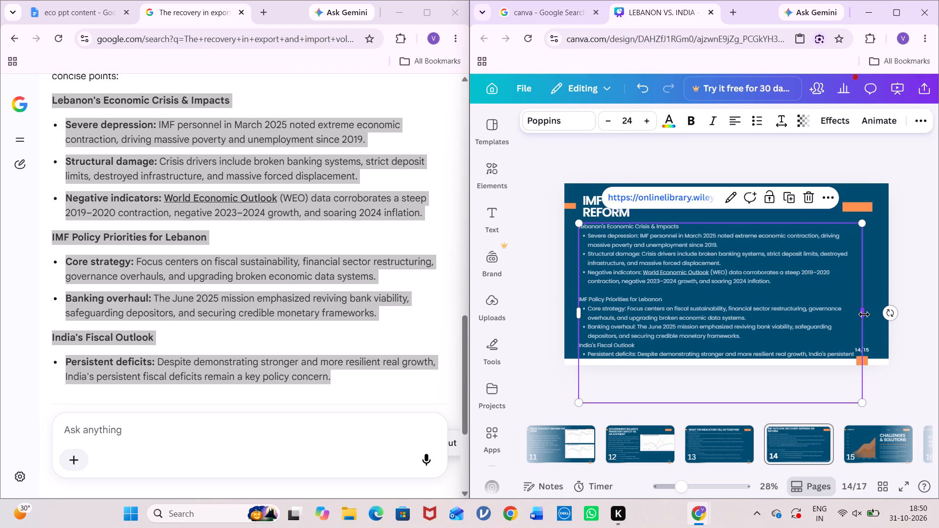
Widen slide 14's body text box to the slide's edge and scale it down proportionally until all bullets fit above the white bottom strip.
drag(864, 314, 893, 305)
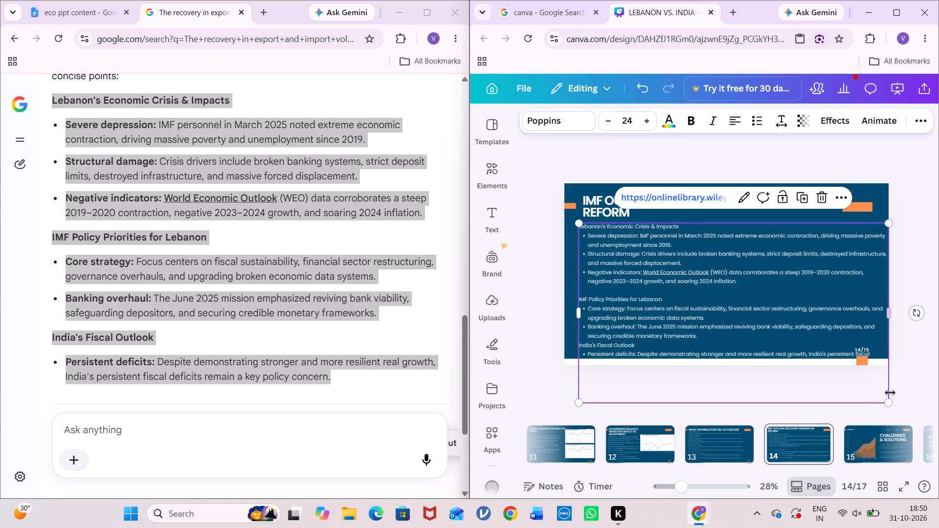
click(891, 401)
drag(891, 401, 849, 351)
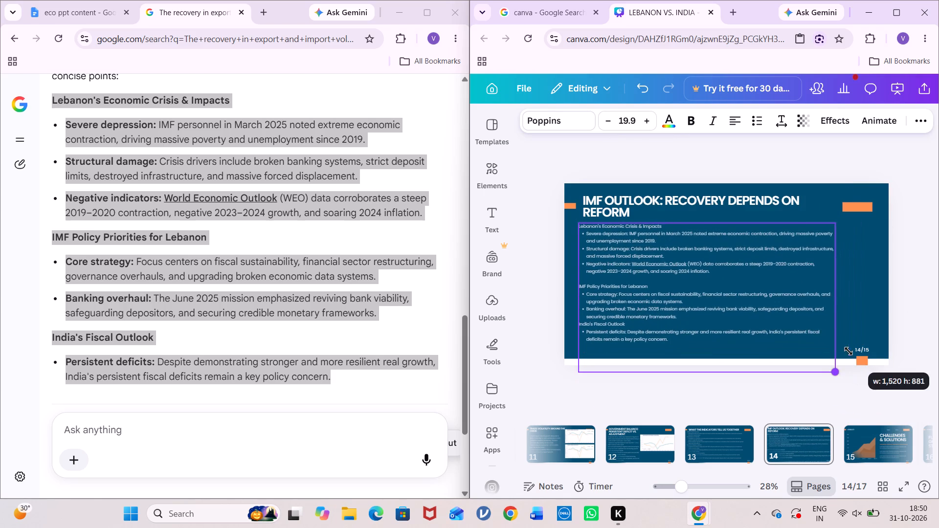
drag(849, 351, 891, 341)
click(917, 292)
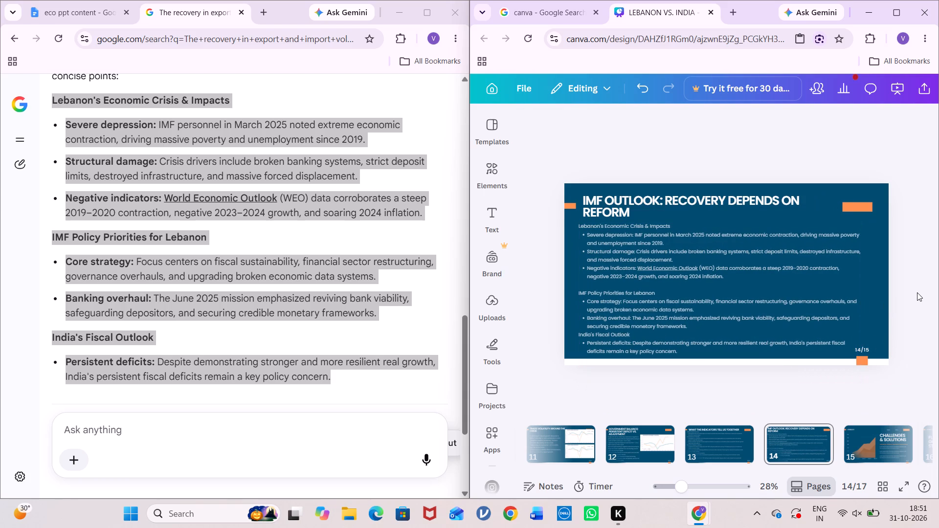
click(917, 292)
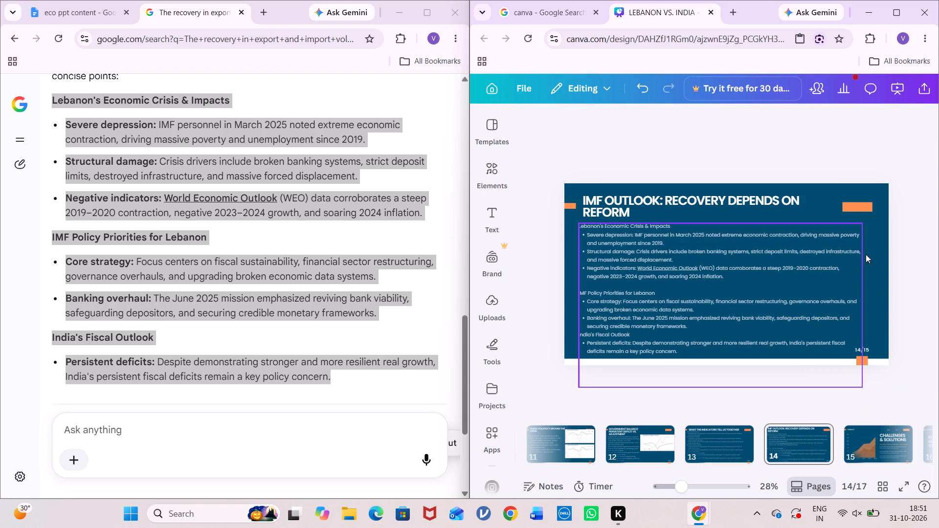
Go to slide 15 and examine the remaining content at the end of the eco ppt content document.
click(878, 446)
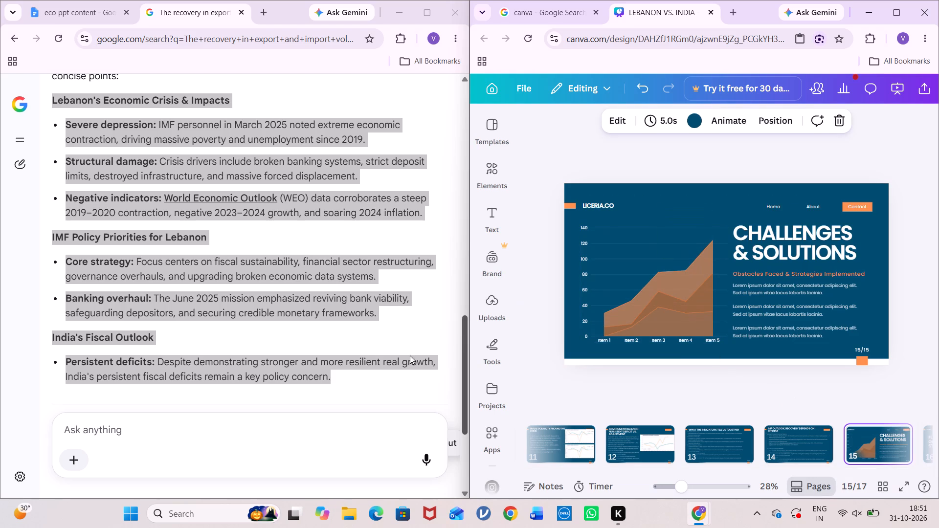
scroll(384, 375, down, 6)
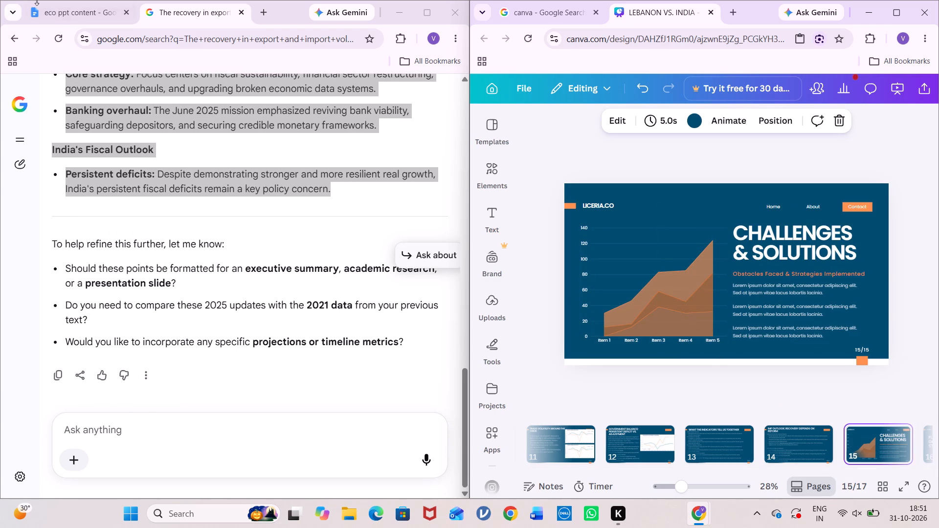
click(67, 18)
scroll(208, 325, down, 4)
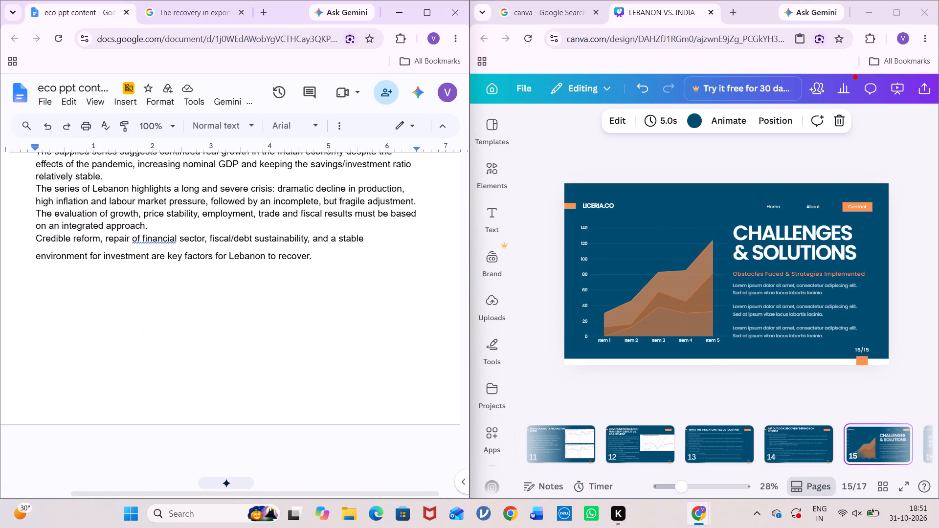
scroll(208, 325, down, 2)
scroll(208, 325, up, 2)
click(208, 325)
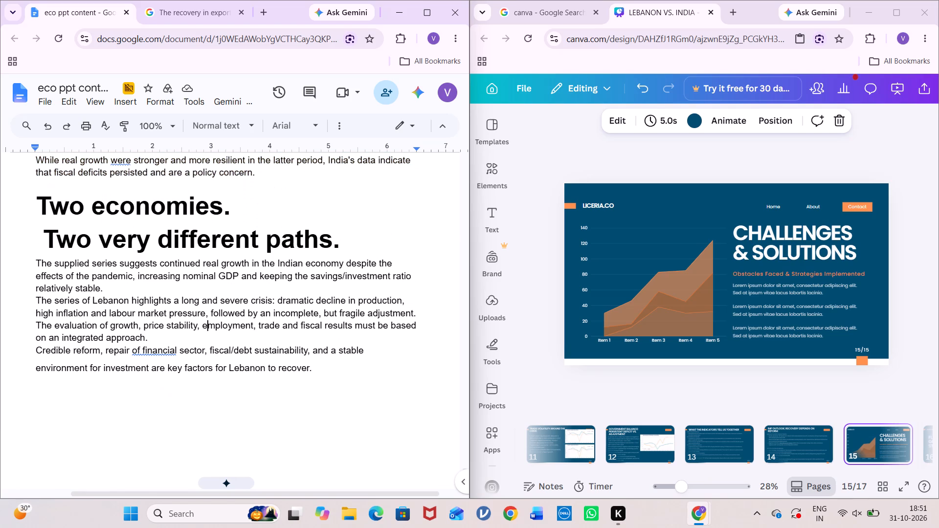
Delete slide 16, "Future Goals & Strategy", from the presentation.
scroll(811, 448, left, 4)
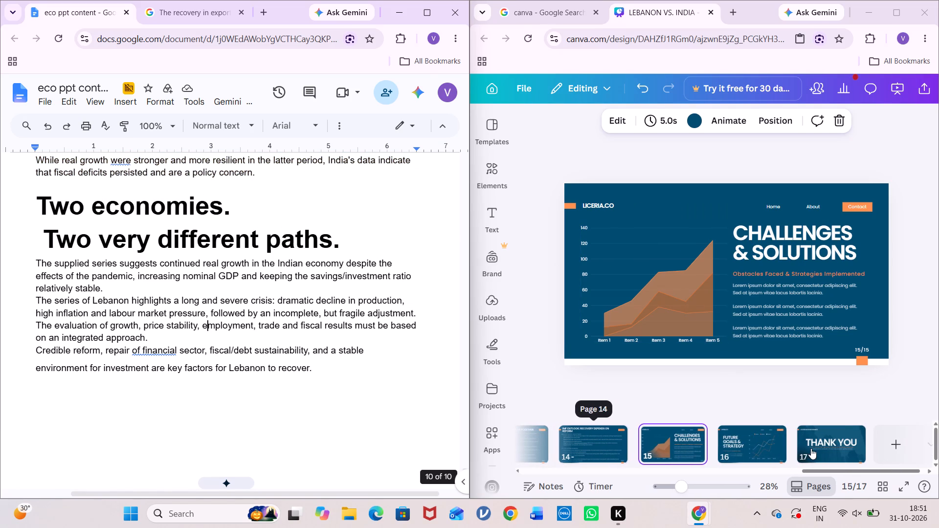
click(775, 449)
click(775, 449)
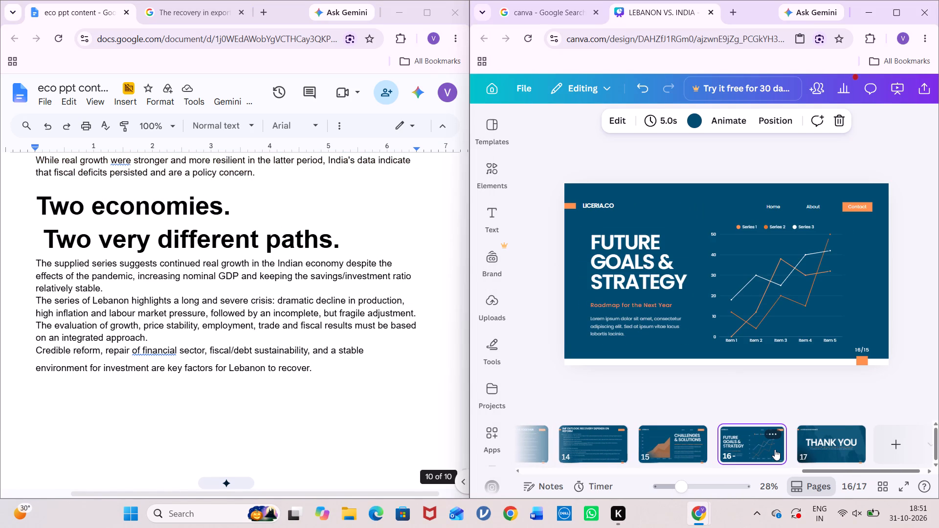
click(774, 436)
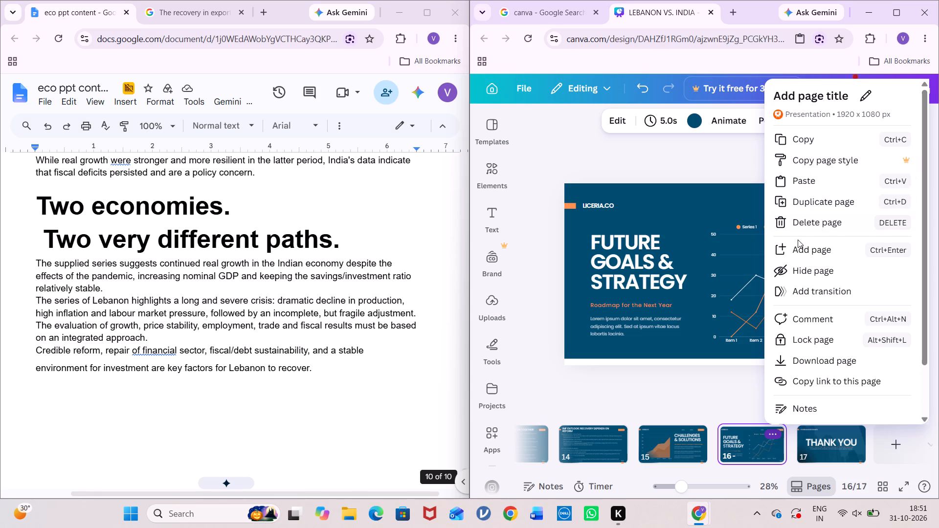
click(798, 227)
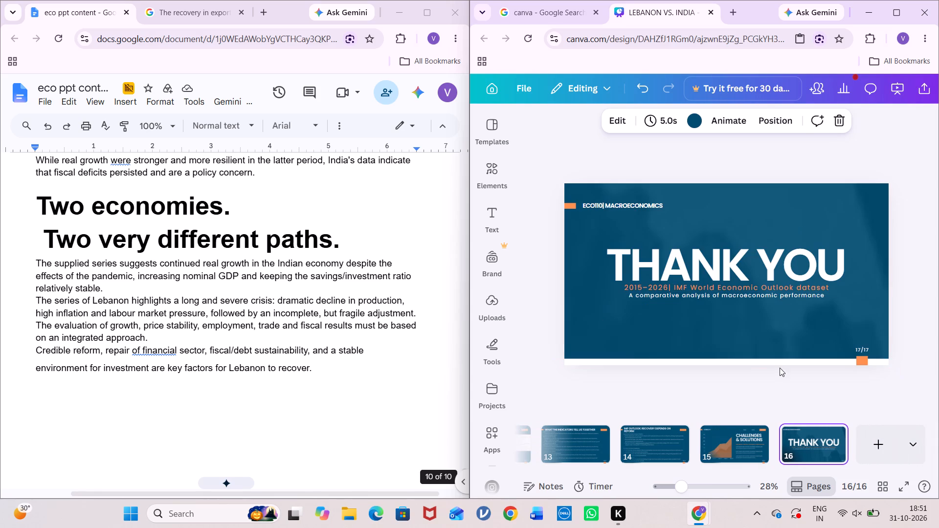
Return to slide 15 and copy the heading "Two economies. Two very different paths." from the eco ppt content document.
scroll(742, 395, right, 1)
click(729, 435)
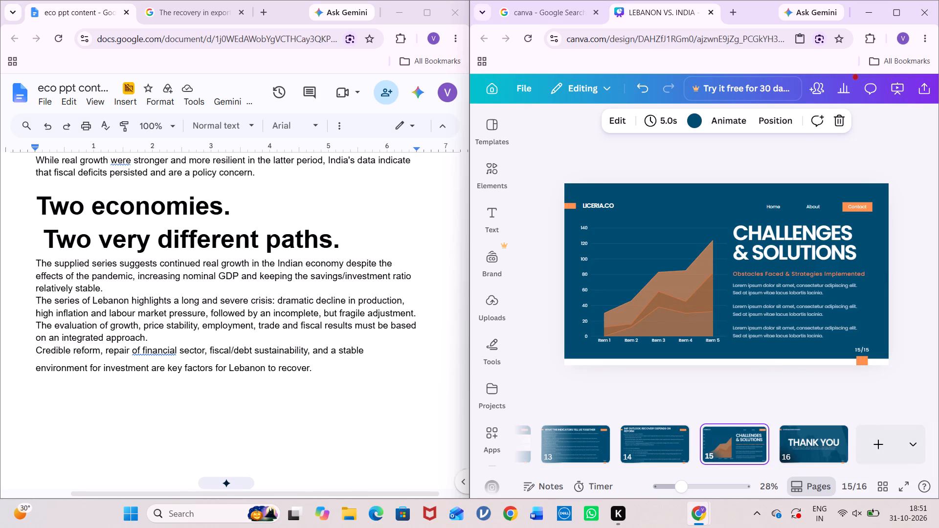
drag(32, 197, 364, 235)
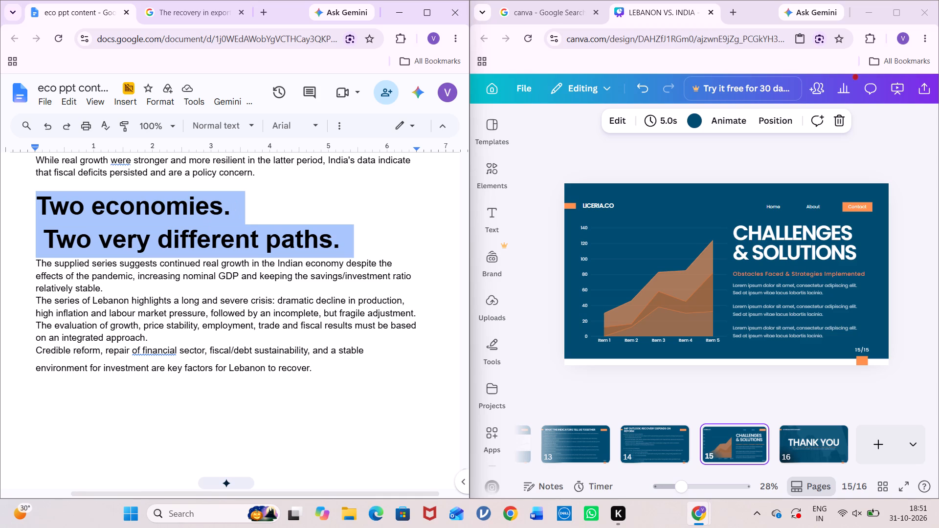
key(ctrl+c)
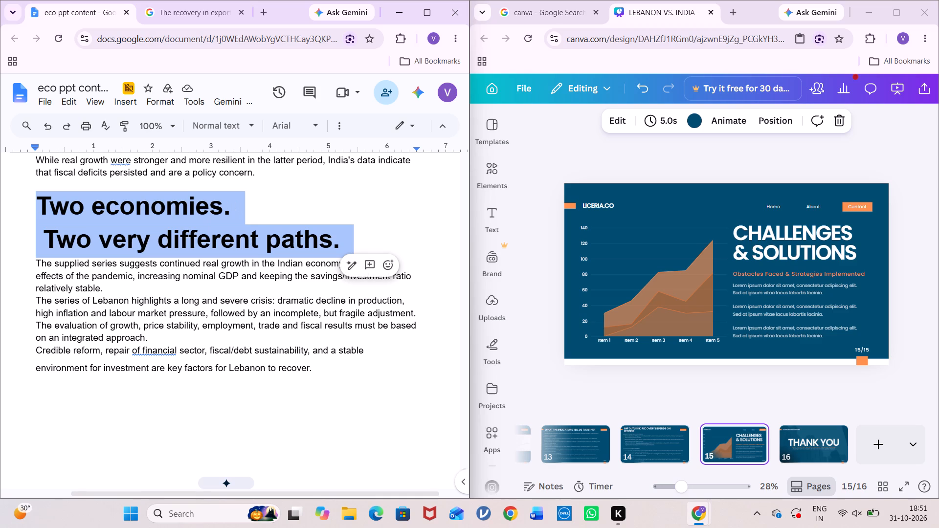
Remove the area chart, the LICERIA.CO name, and the Home, About and Contact labels from slide 15.
click(650, 262)
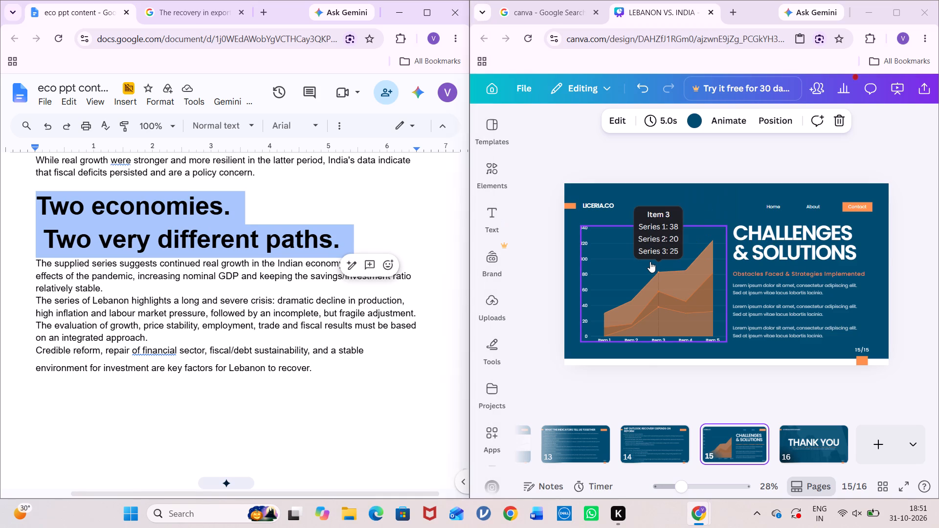
click(650, 262)
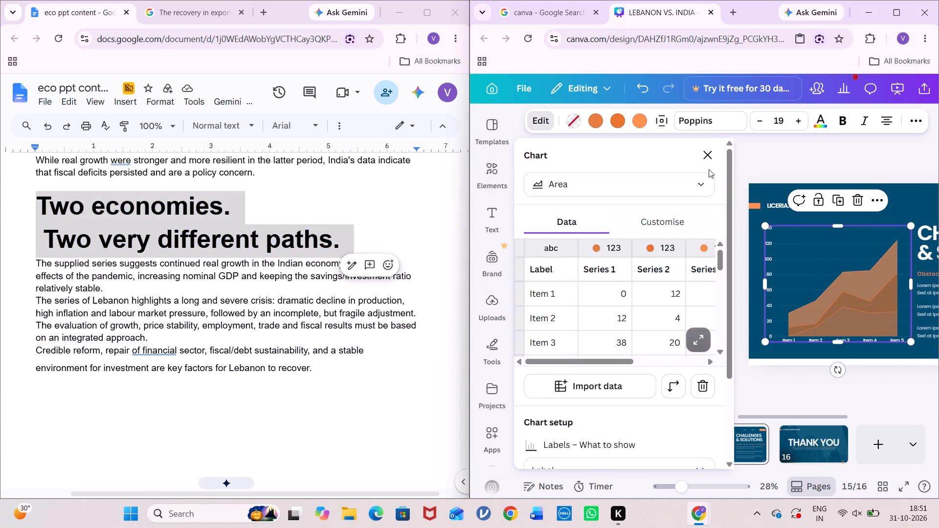
click(702, 151)
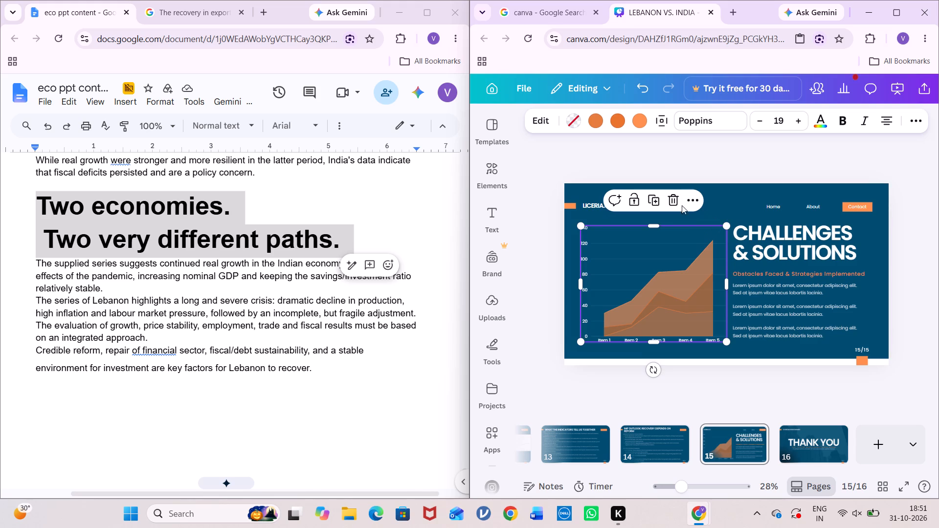
click(675, 202)
drag(608, 203, 648, 153)
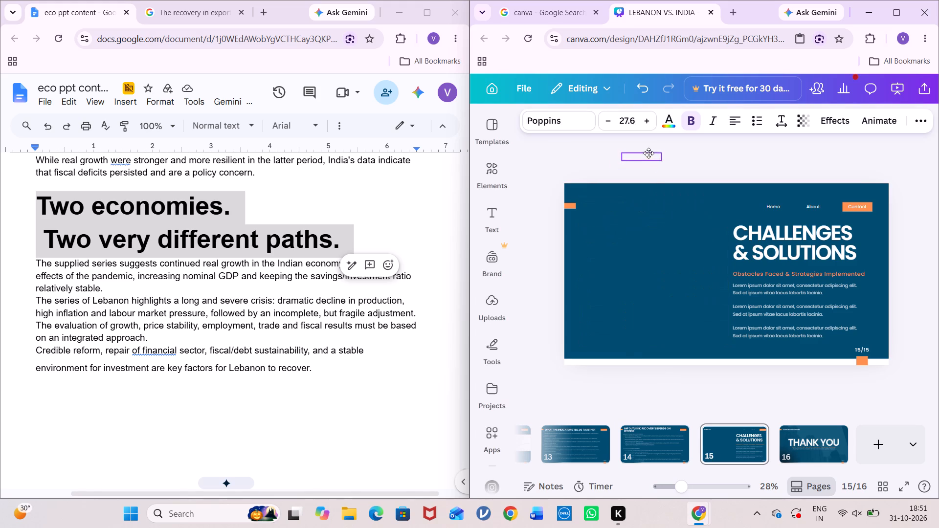
drag(648, 153, 650, 152)
drag(777, 204, 808, 154)
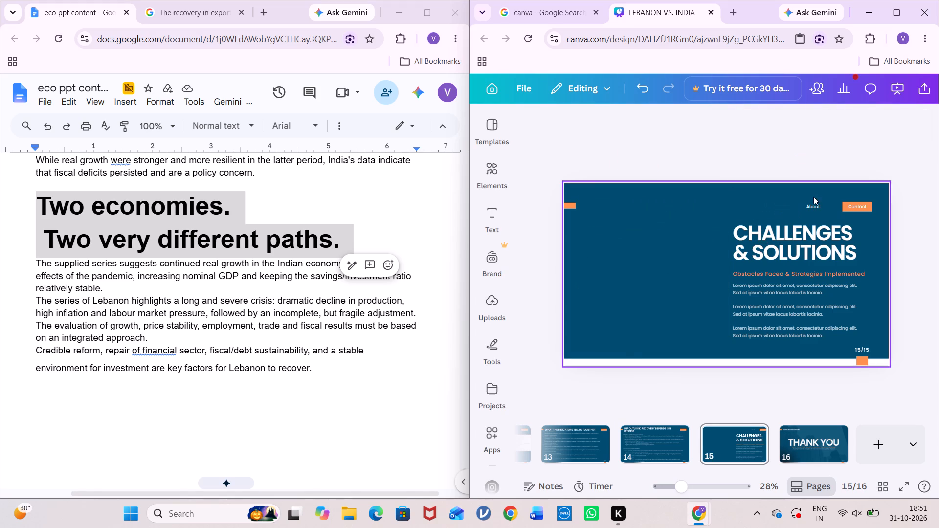
drag(814, 205, 839, 151)
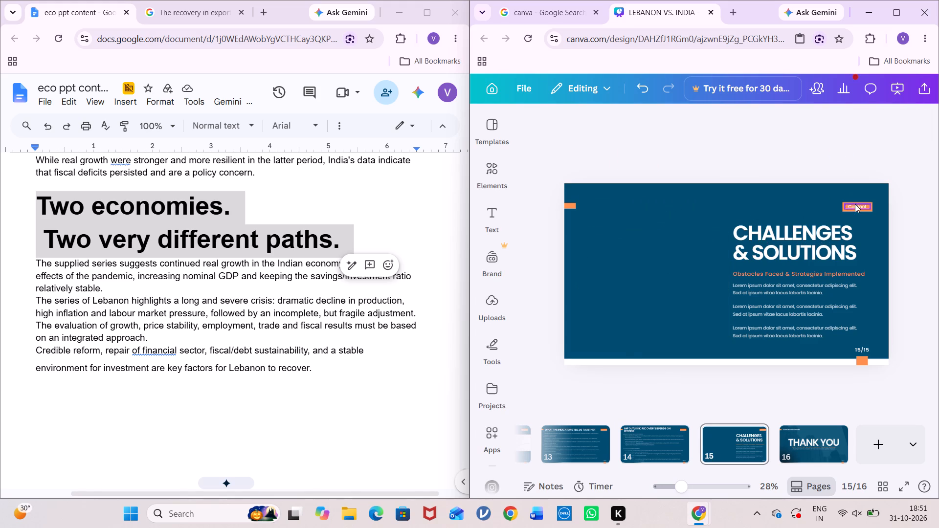
drag(855, 204, 872, 146)
Move slide 15's "Challenges & Solutions" title up between the orange header shapes at font size 55.5.
drag(796, 245, 661, 221)
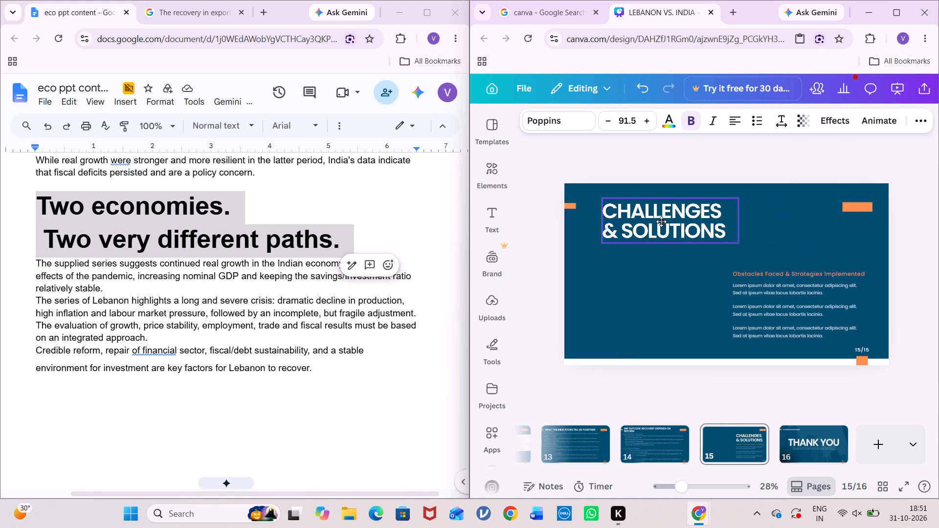
drag(661, 221, 649, 218)
double_click(626, 119)
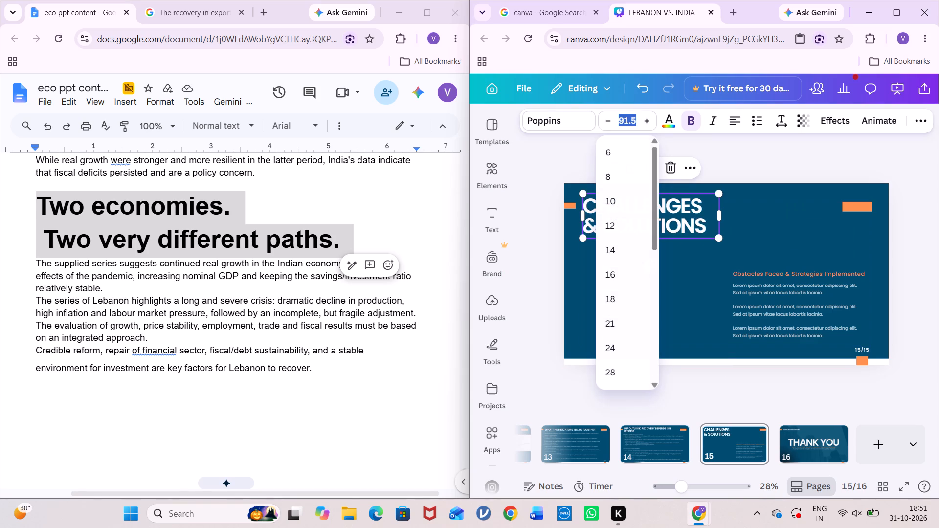
key(BackSpace)
text(55.5)
key(Return)
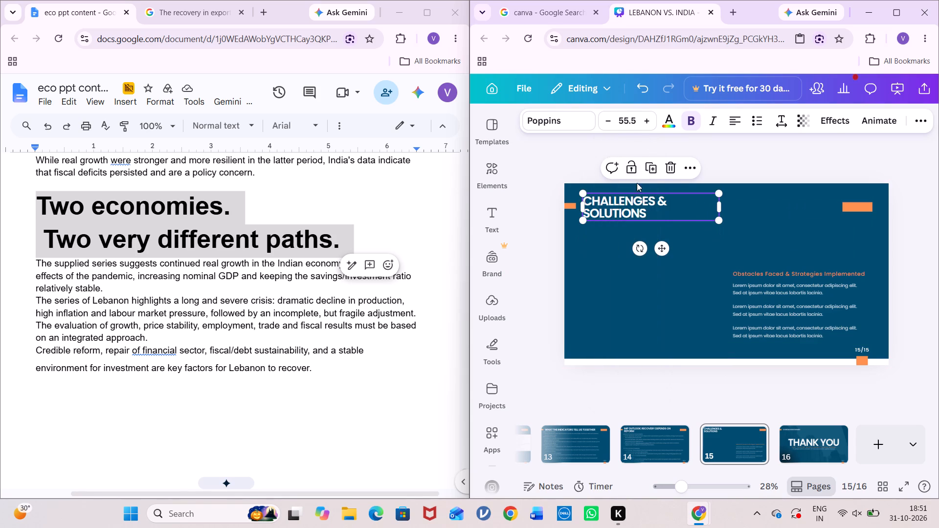
Replace slide 15's title with the copied "Two economies. Two very different paths." heading, widening its box to fit two lines.
double_click(649, 207)
ctrl+click(649, 207)
key(ctrl+v)
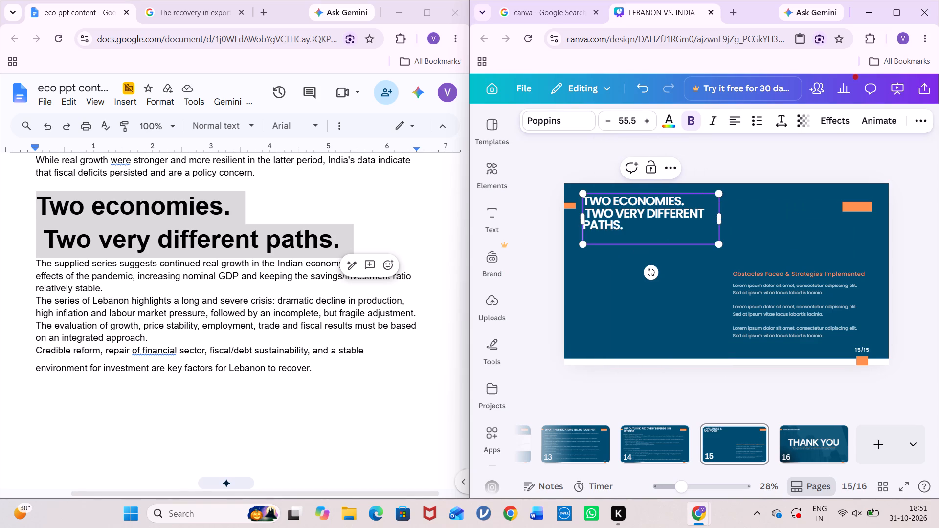
drag(719, 219, 758, 221)
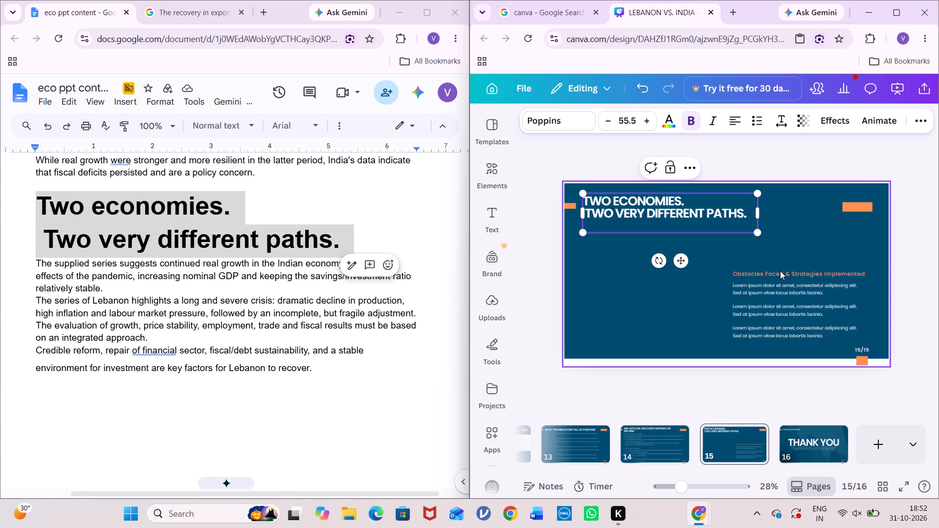
Remove the "Obstacles Faced & Strategies Implemented" subheading, the two lower placeholder paragraphs and the white bottom strip from slide 15.
drag(780, 271, 849, 124)
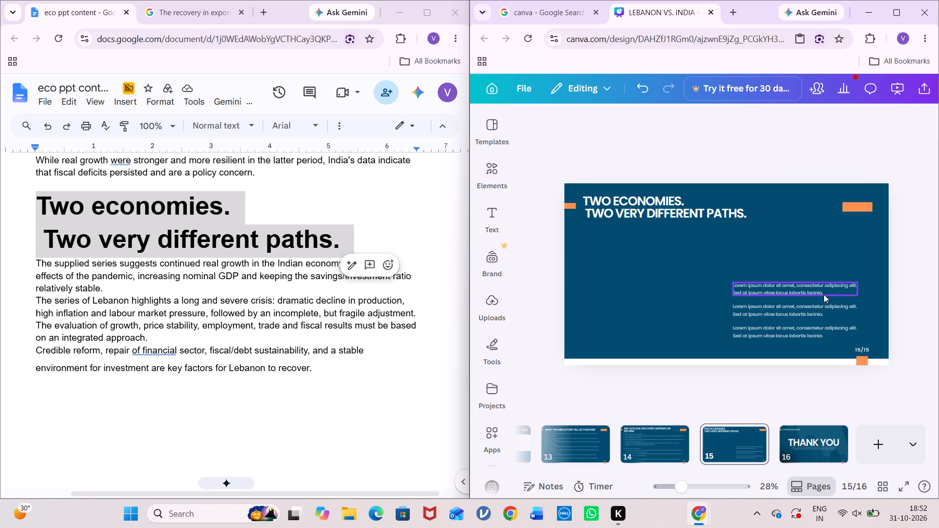
drag(825, 318, 818, 390)
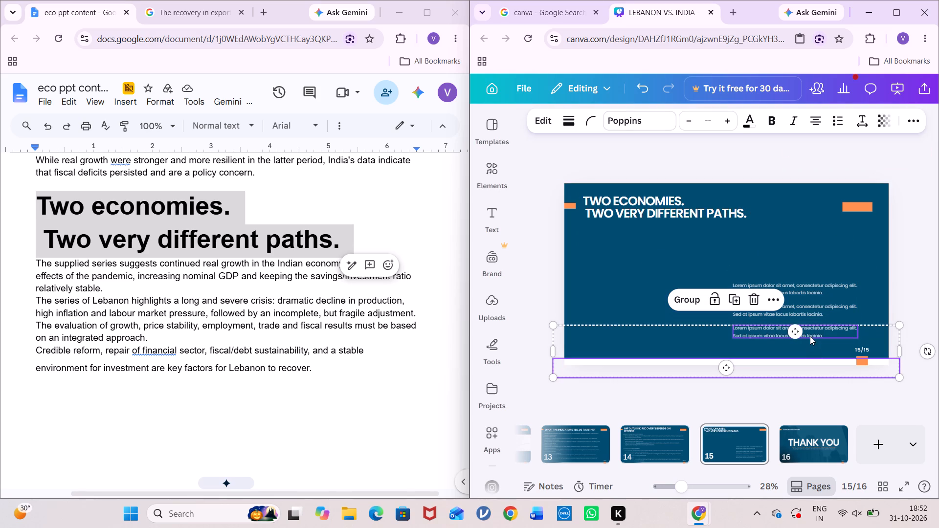
click(754, 306)
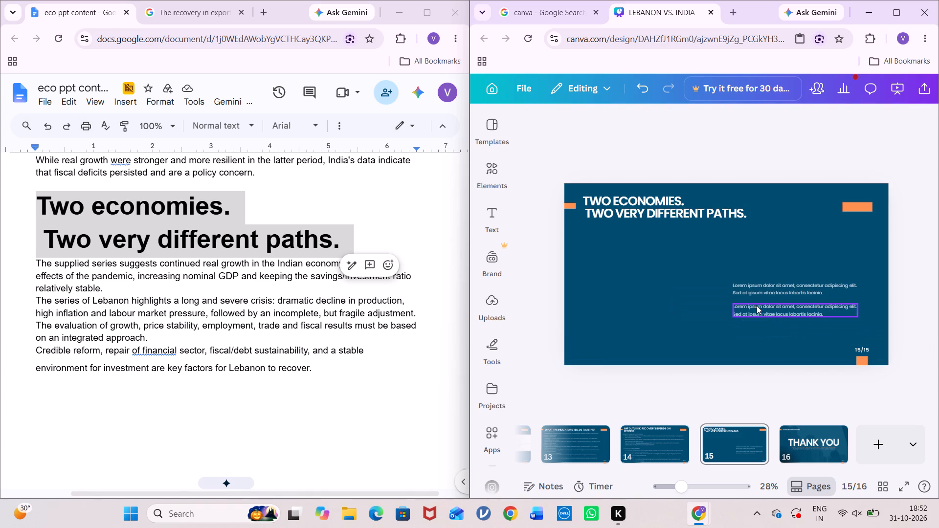
click(757, 306)
click(811, 281)
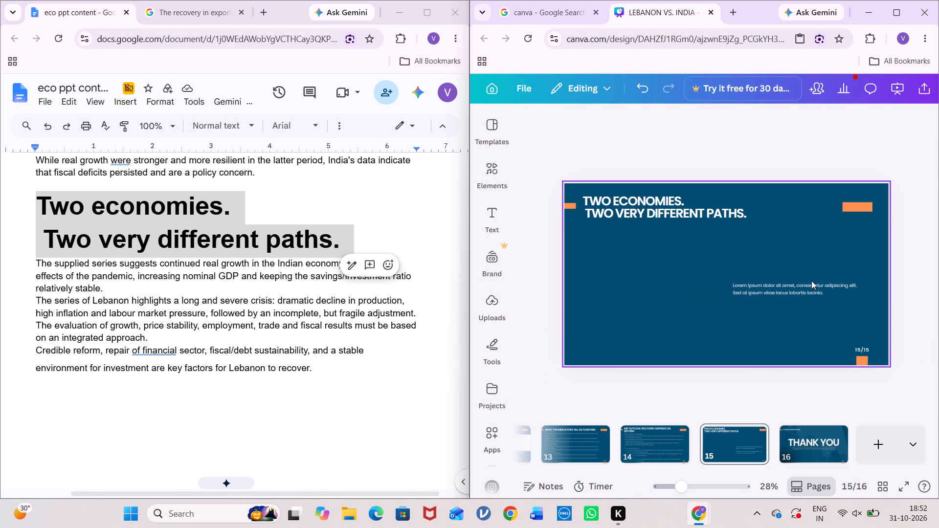
Replace the remaining placeholder paragraph with the document's text from "Two very different paths." onward, placed below slide 15's title and widened nearly to full width.
drag(812, 285, 665, 234)
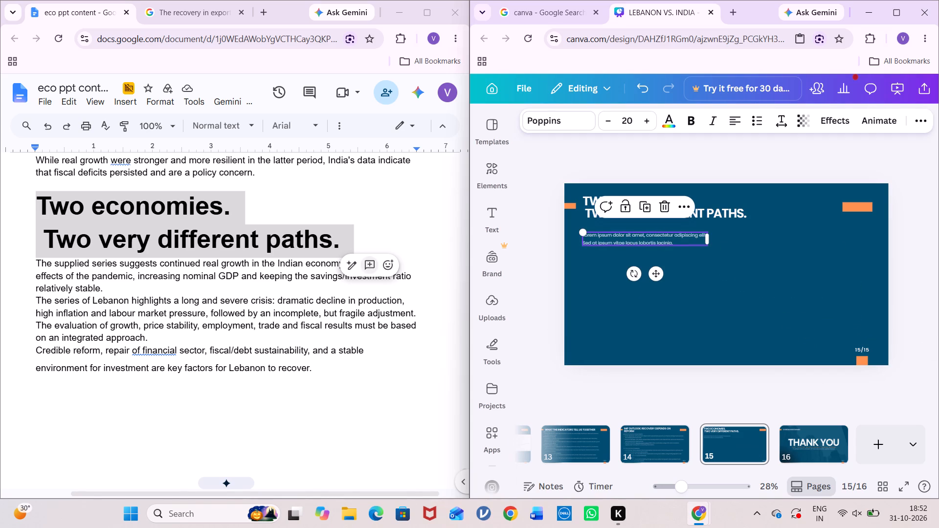
click(276, 269)
drag(30, 257, 262, 337)
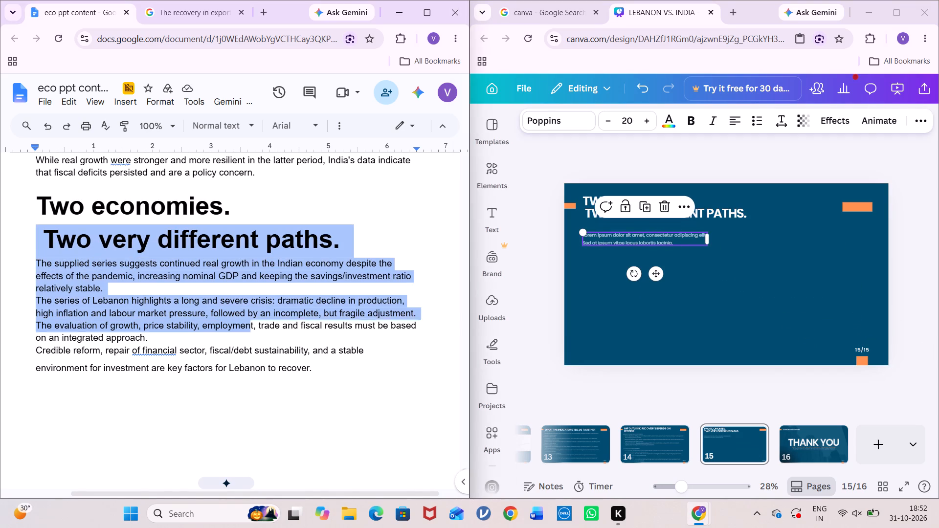
drag(262, 337, 330, 377)
key(ctrl+c)
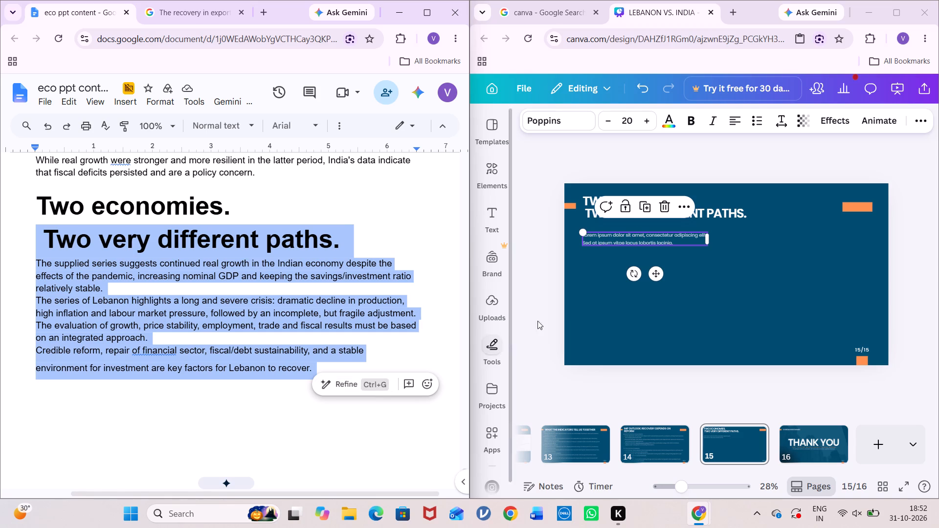
double_click(652, 245)
key(ctrl+v)
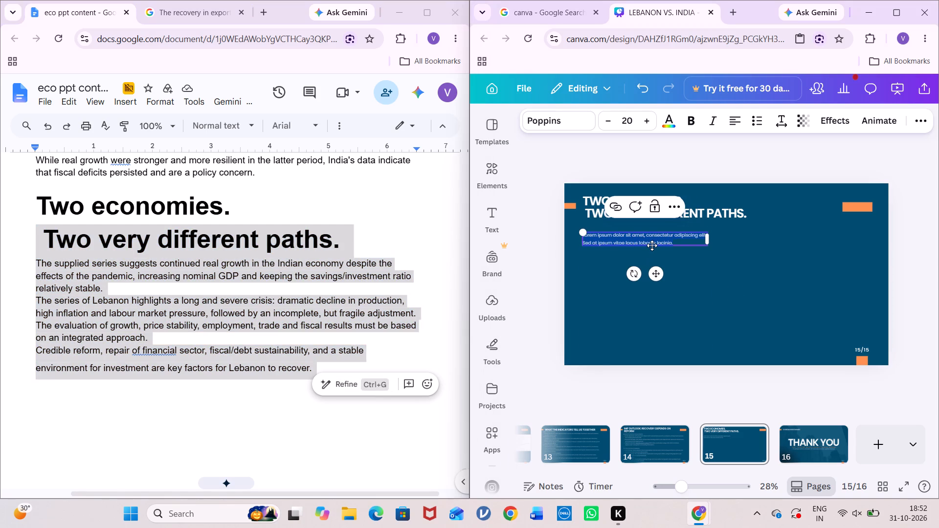
drag(710, 299, 789, 299)
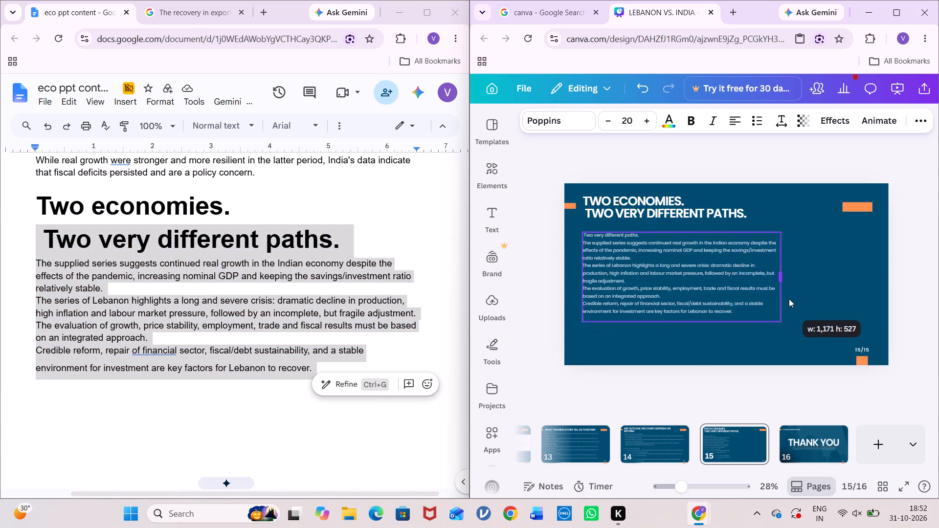
drag(789, 299, 885, 303)
Set slide 15's body text to font size 24, and rescale its box to span most of the slide's width below the title.
click(633, 121)
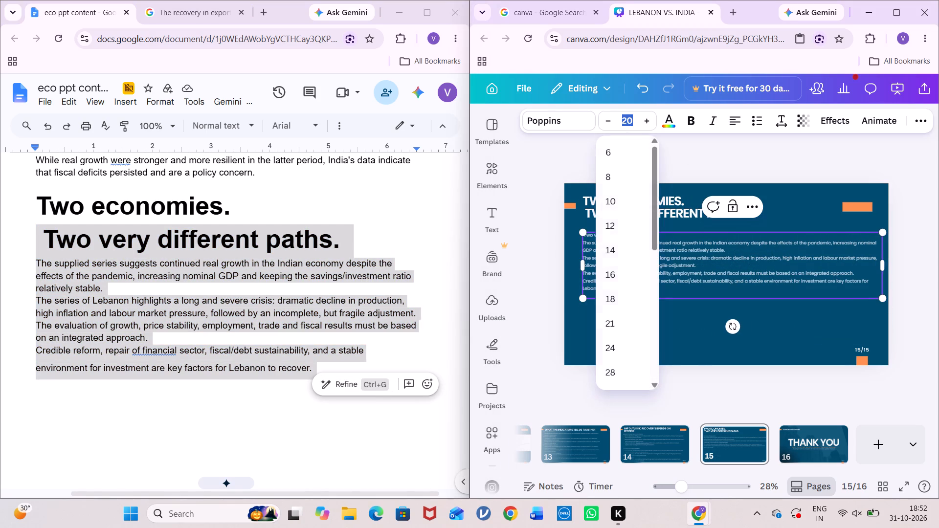
text(24)
key(Return)
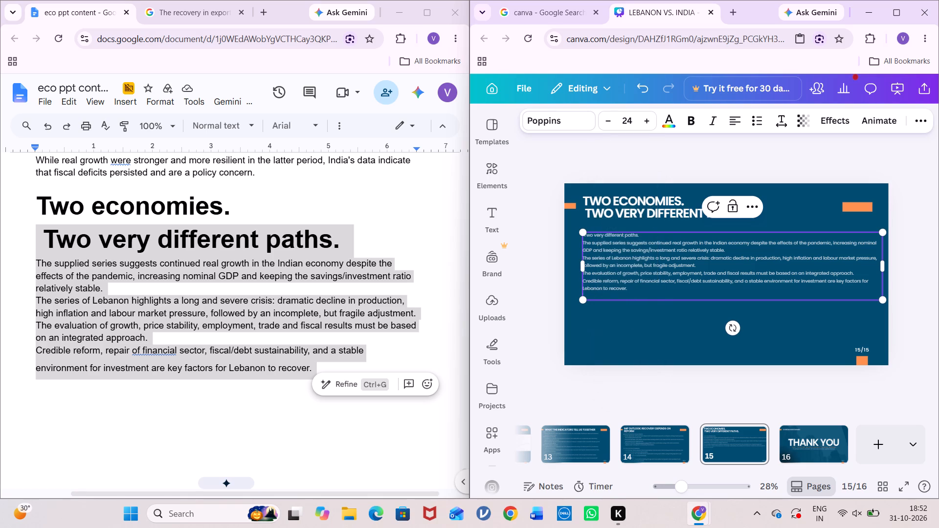
drag(881, 302, 851, 325)
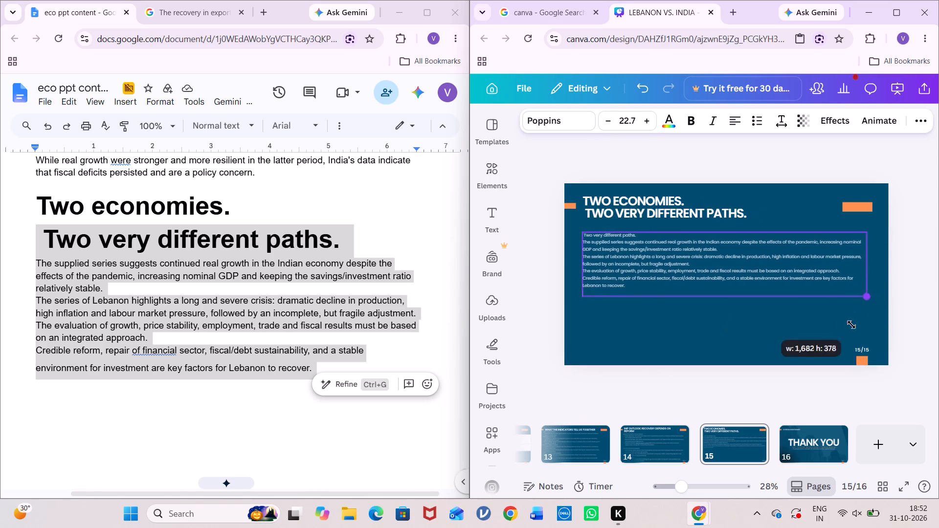
drag(851, 325, 828, 328)
drag(842, 260, 797, 265)
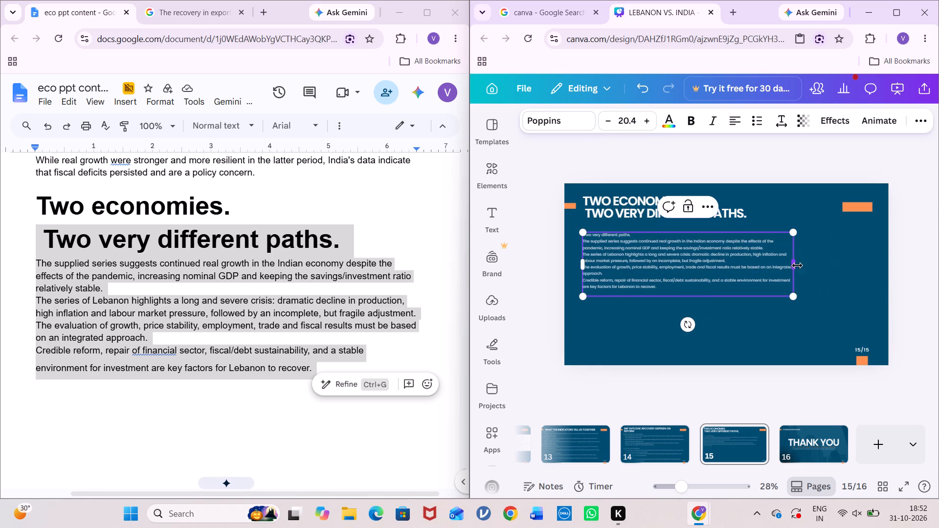
drag(791, 297, 857, 342)
drag(782, 276, 772, 264)
click(807, 342)
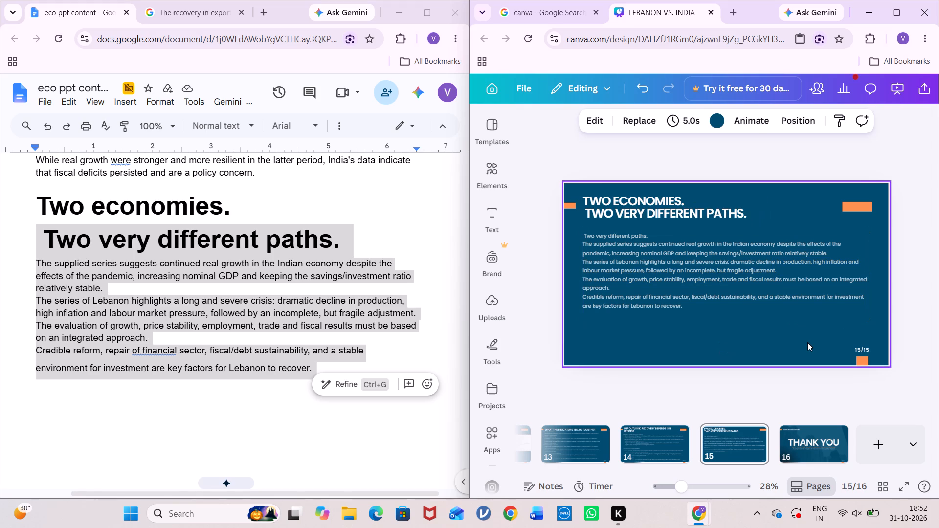
click(712, 235)
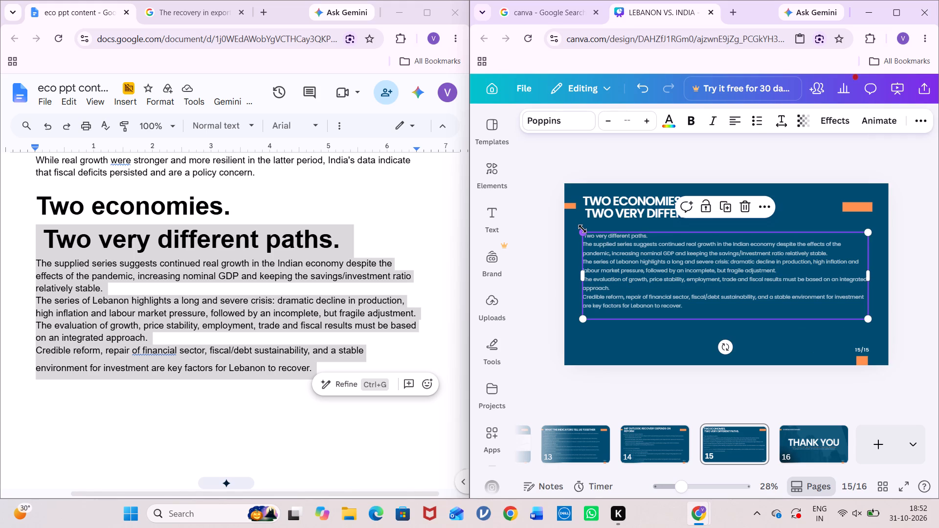
click(582, 229)
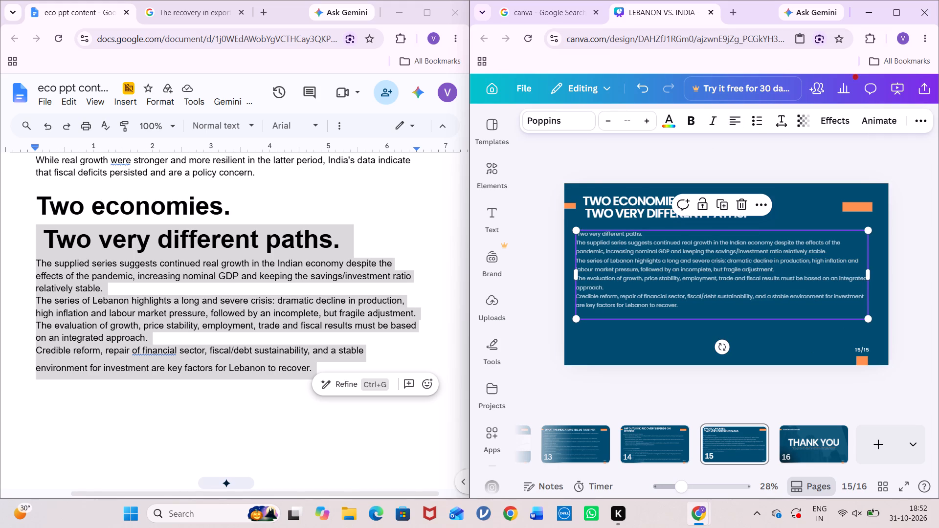
Maximize the Canva window and review the slides in full-screen presentation, from slide 15 back to slide 5 and forward to slide 9.
scroll(279, 365, down, 3)
scroll(279, 365, up, 1)
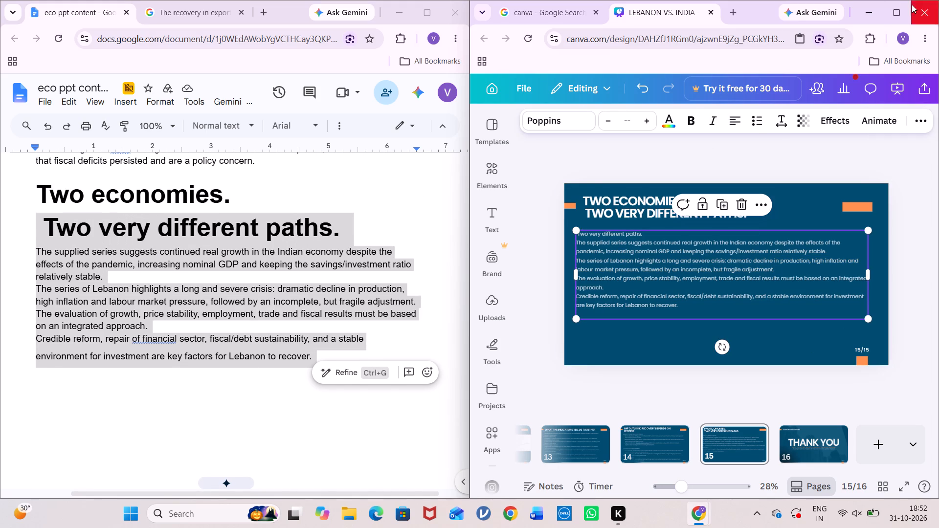
click(899, 9)
click(729, 274)
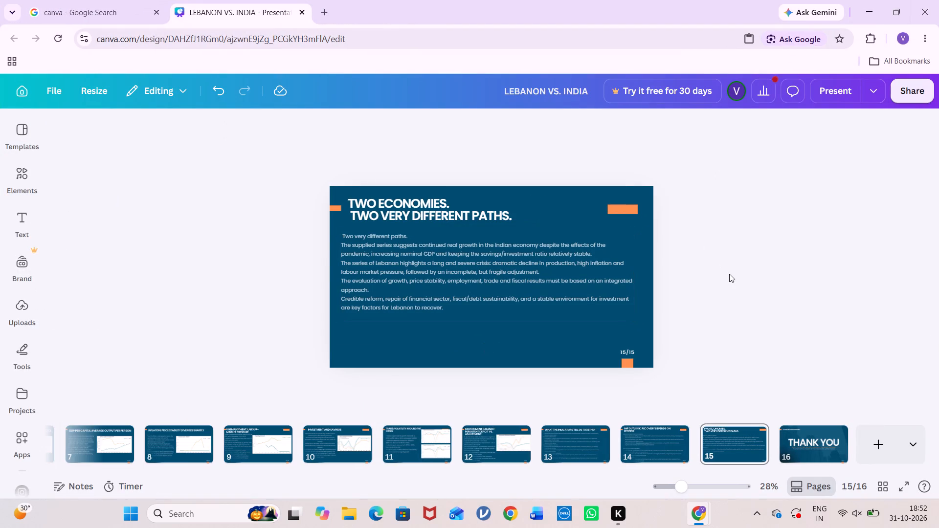
click(841, 97)
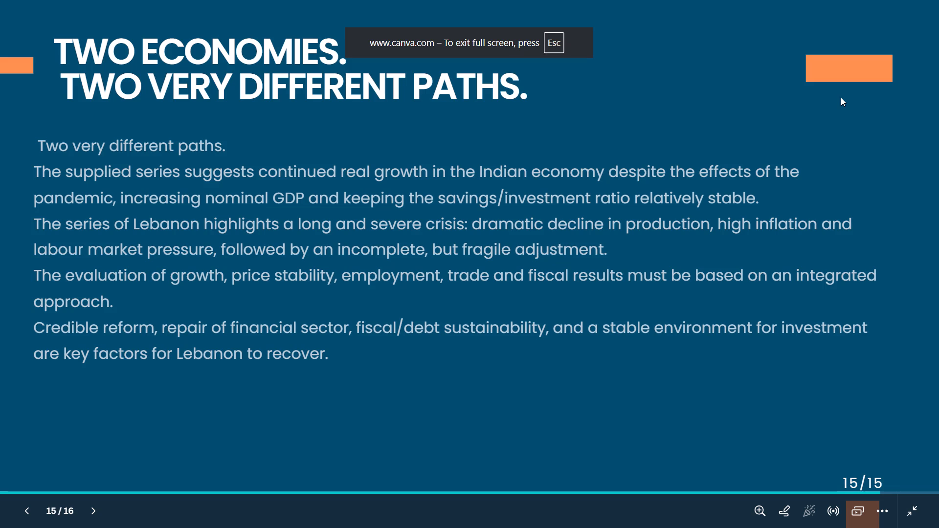
key(Right)
key(Left)
key(Left)
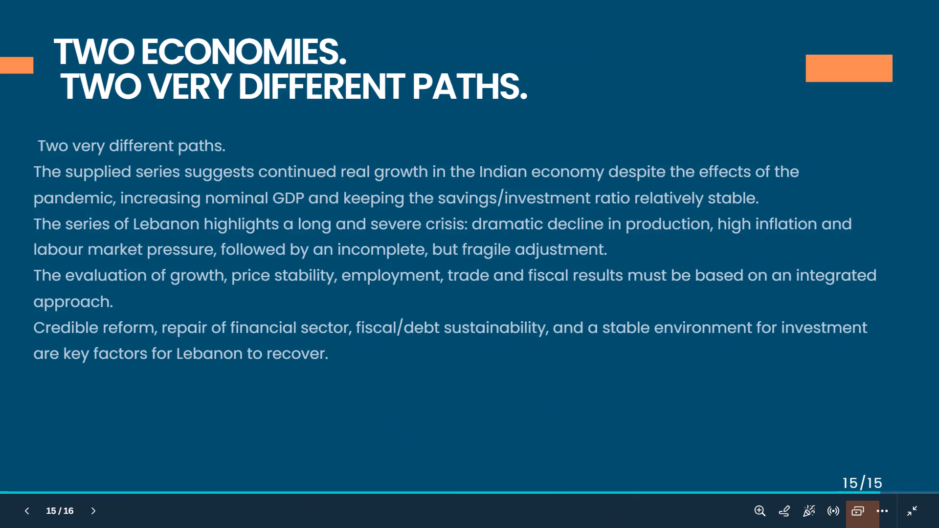
key(Left)
key(Left)
key(Left)
key(Left)
key(Left)
key(Left)
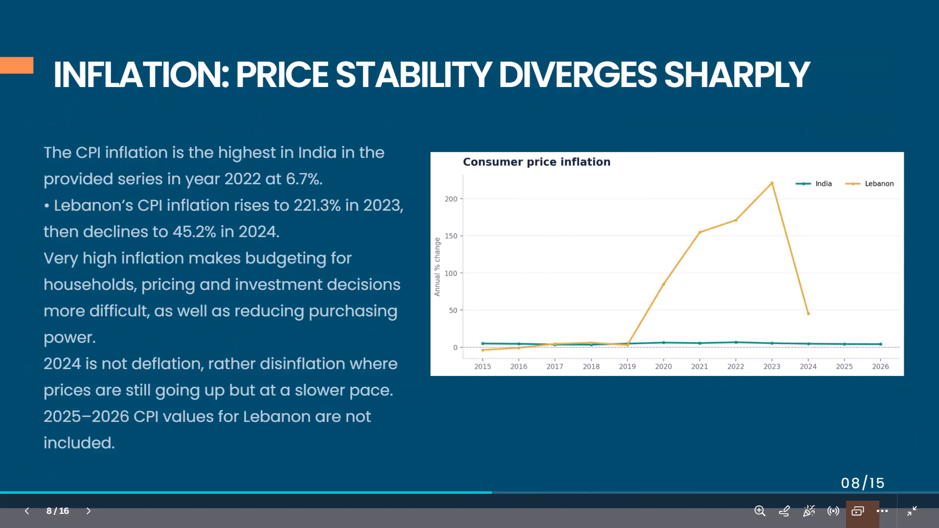
key(Left)
key(Left)
key(Left)
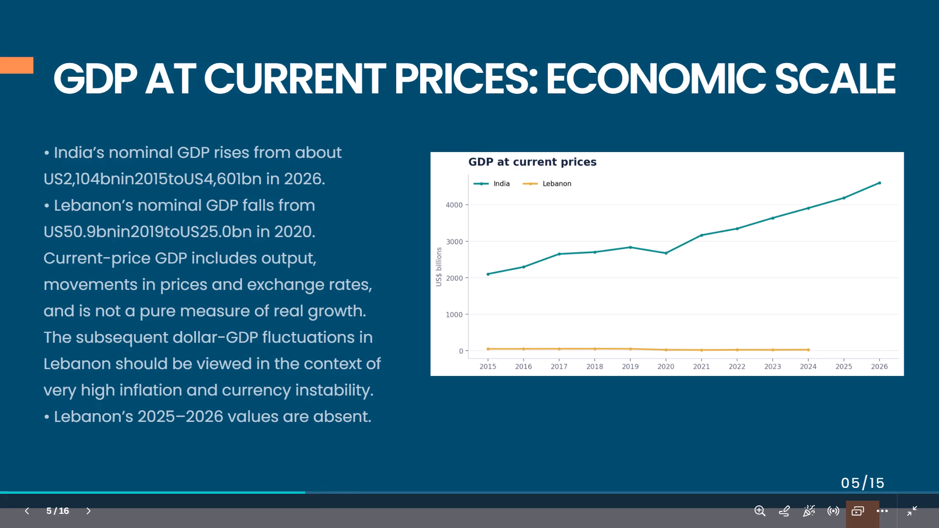
key(Right)
key(Left)
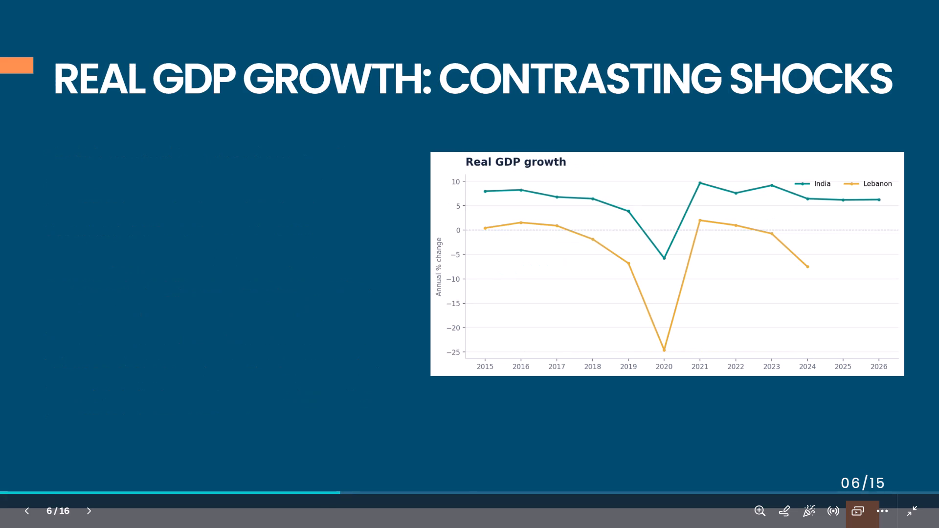
key(Right)
key(Right)
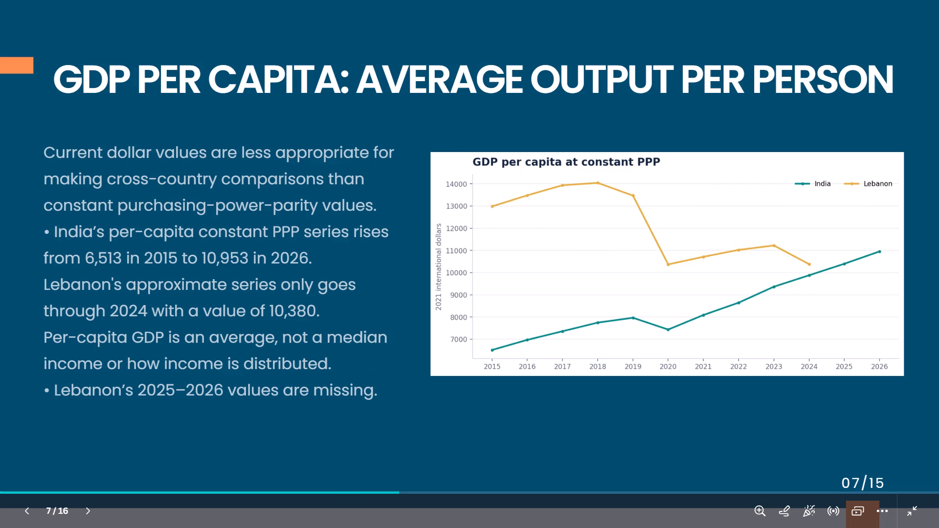
key(Right)
click(922, 191)
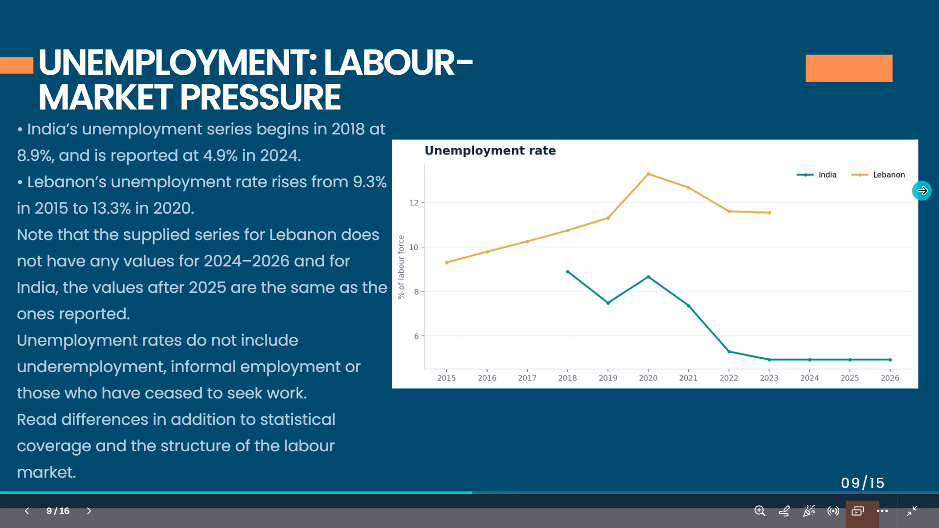
click(917, 519)
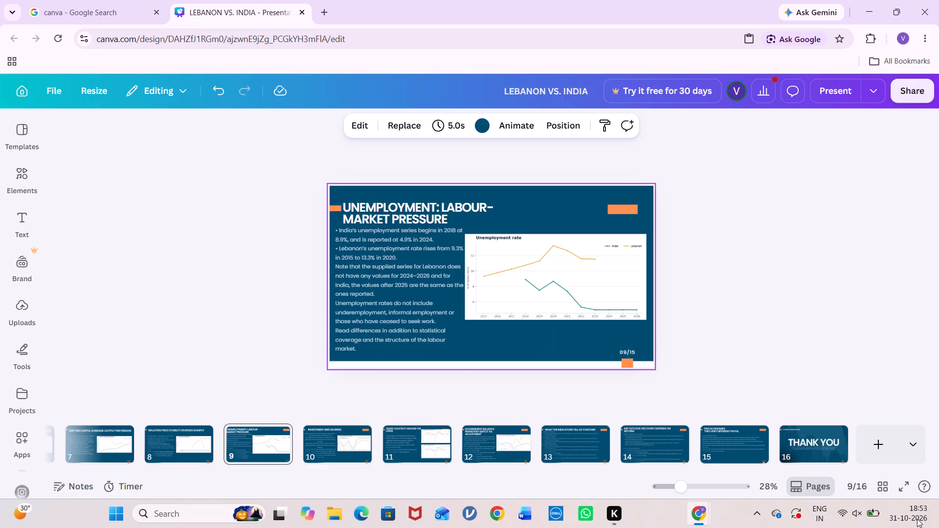
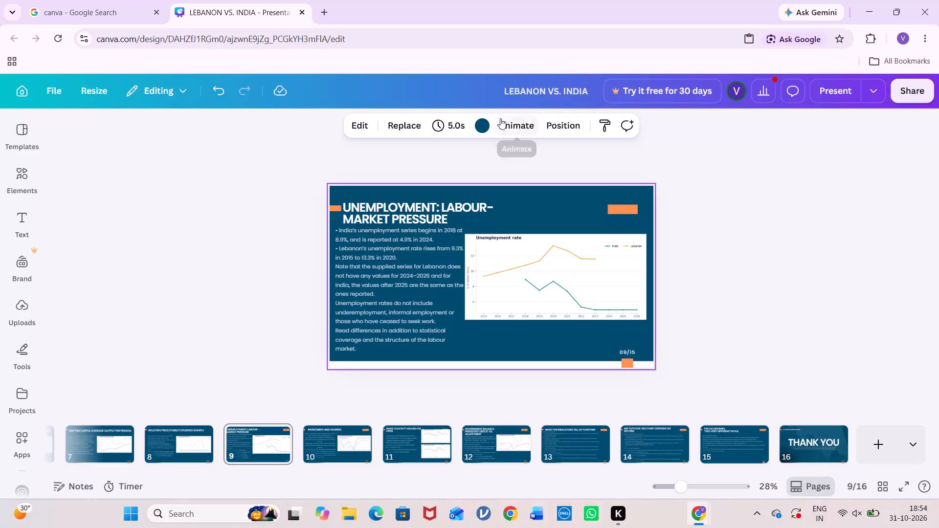
Check the presentation's save status, and close the status details.
click(275, 88)
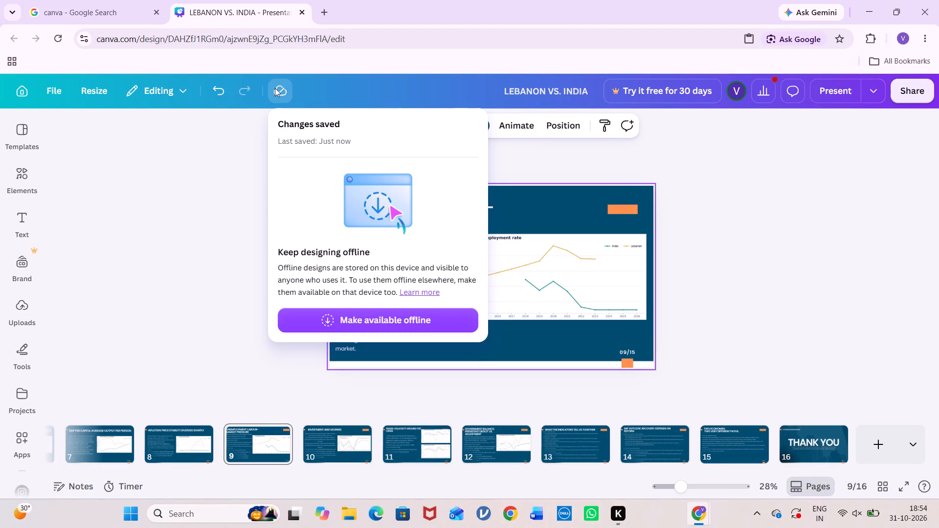
click(749, 267)
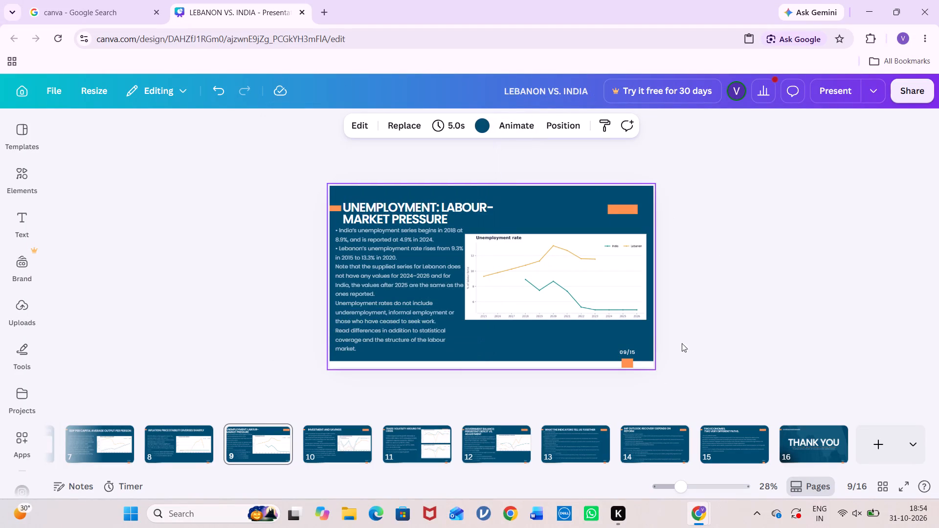